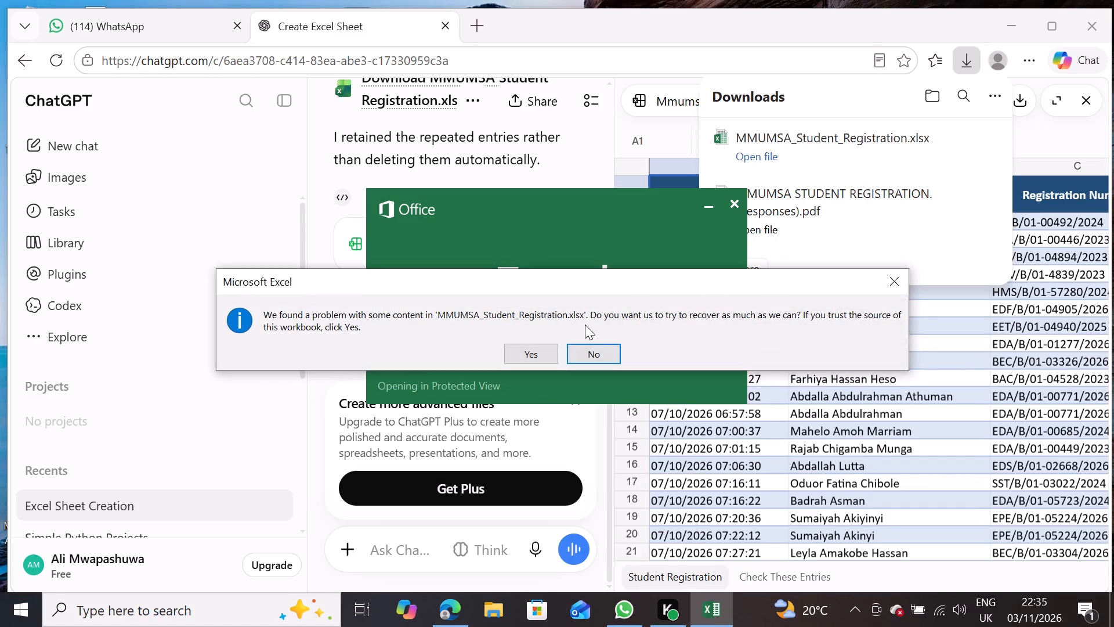
left_click(541, 352)
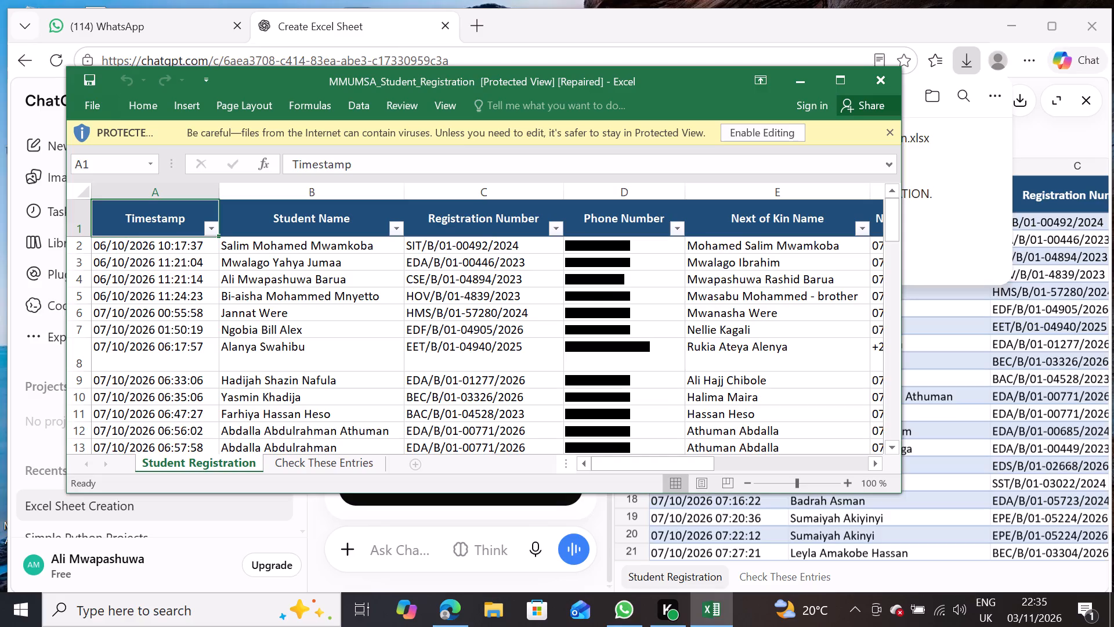
left_click(752, 132)
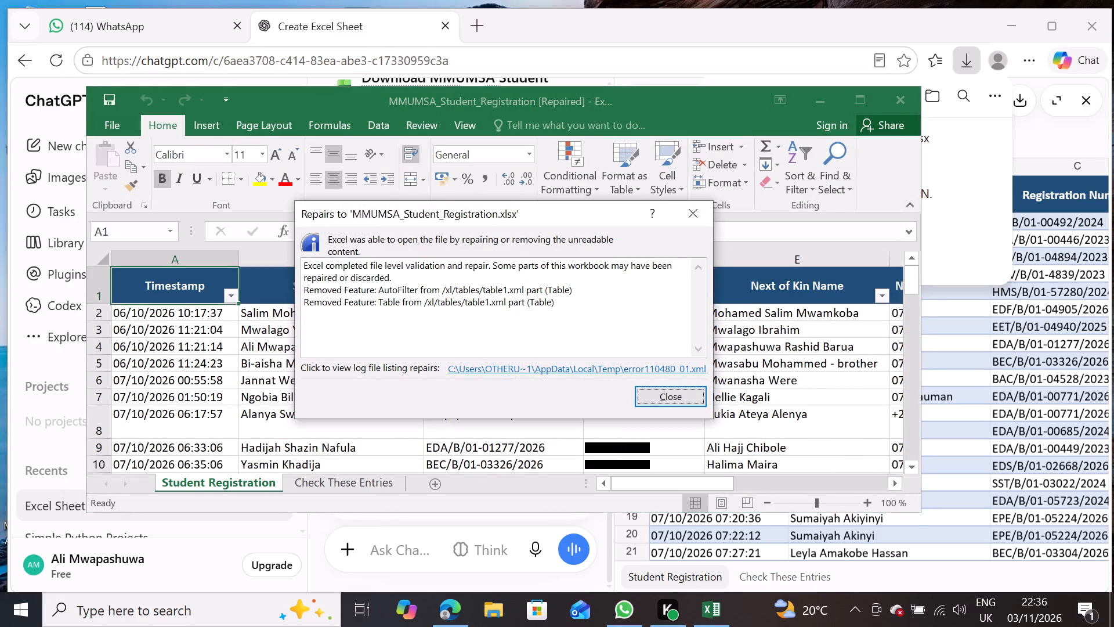
left_click(667, 403)
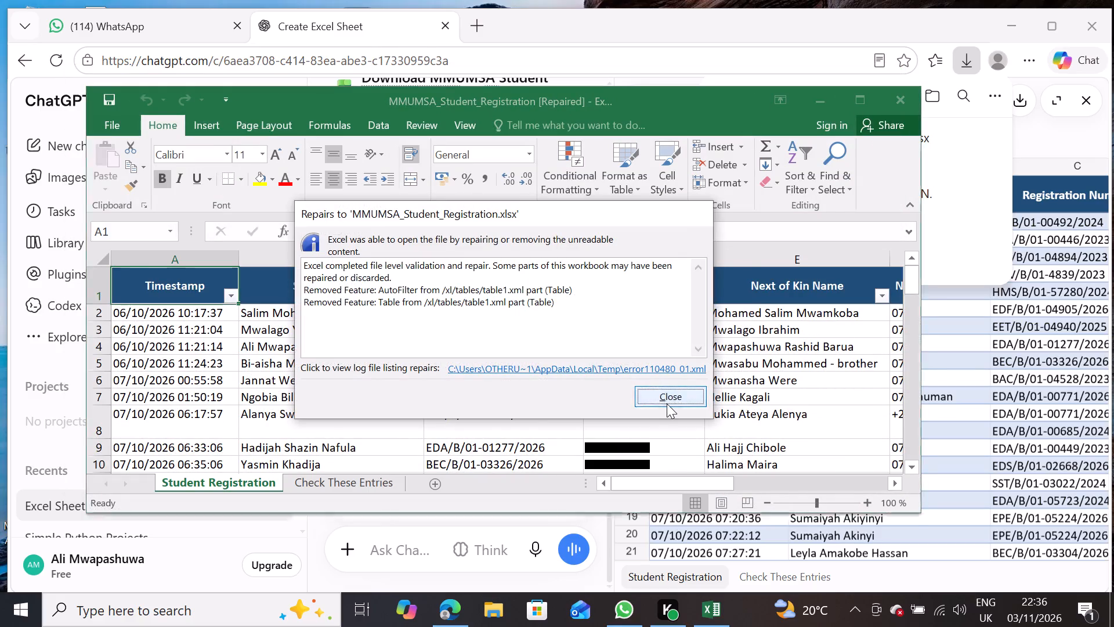
left_click(855, 99)
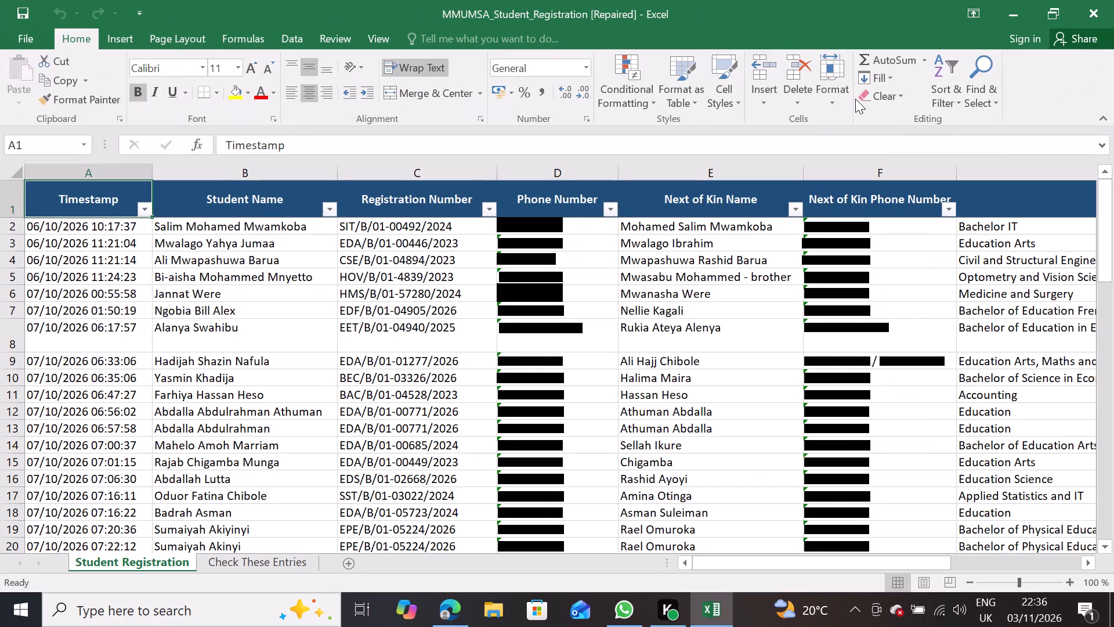
Examine the Student Registration sheet's rows, the Next of Kin Name filter options and the columns through Place of Residence.
scroll(855, 99, "down", 2)
scroll(827, 225, "down", 4)
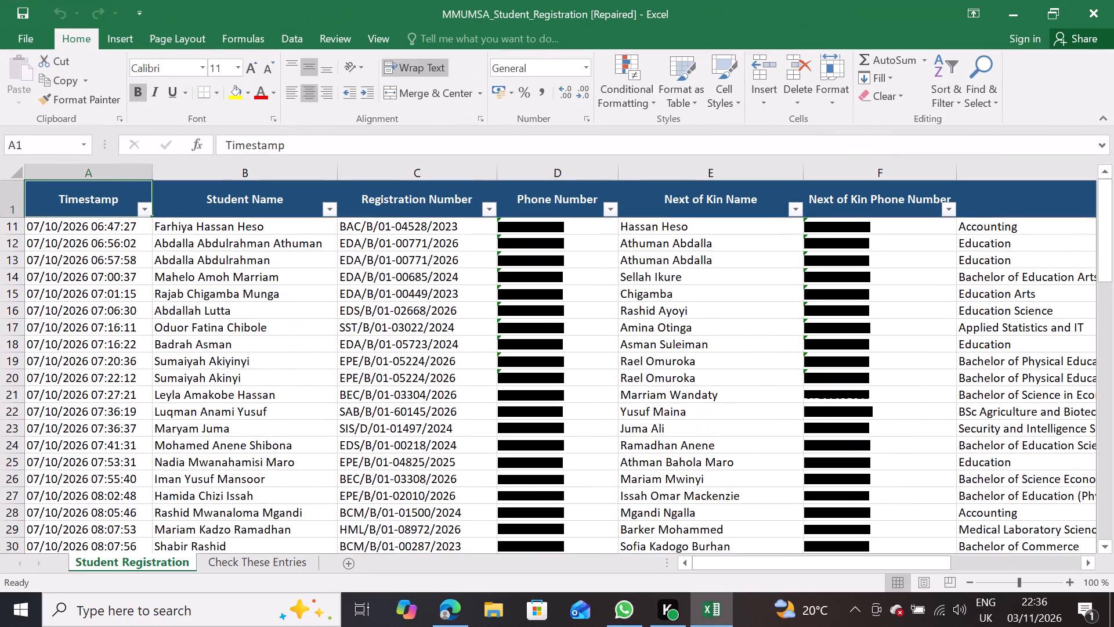
scroll(827, 225, "down", 6)
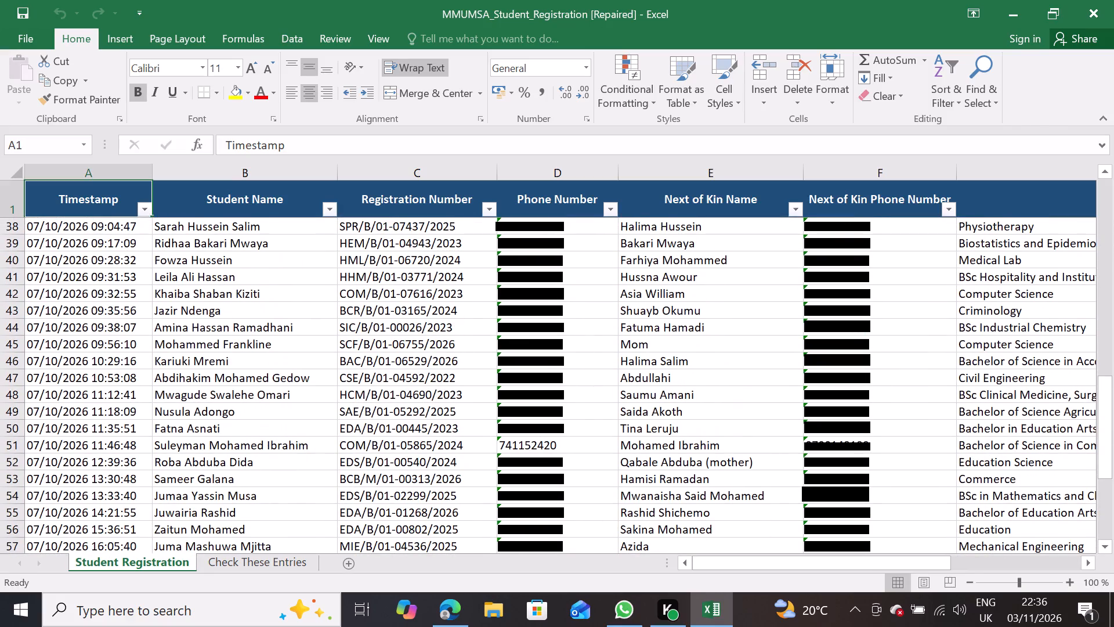
left_click(795, 213)
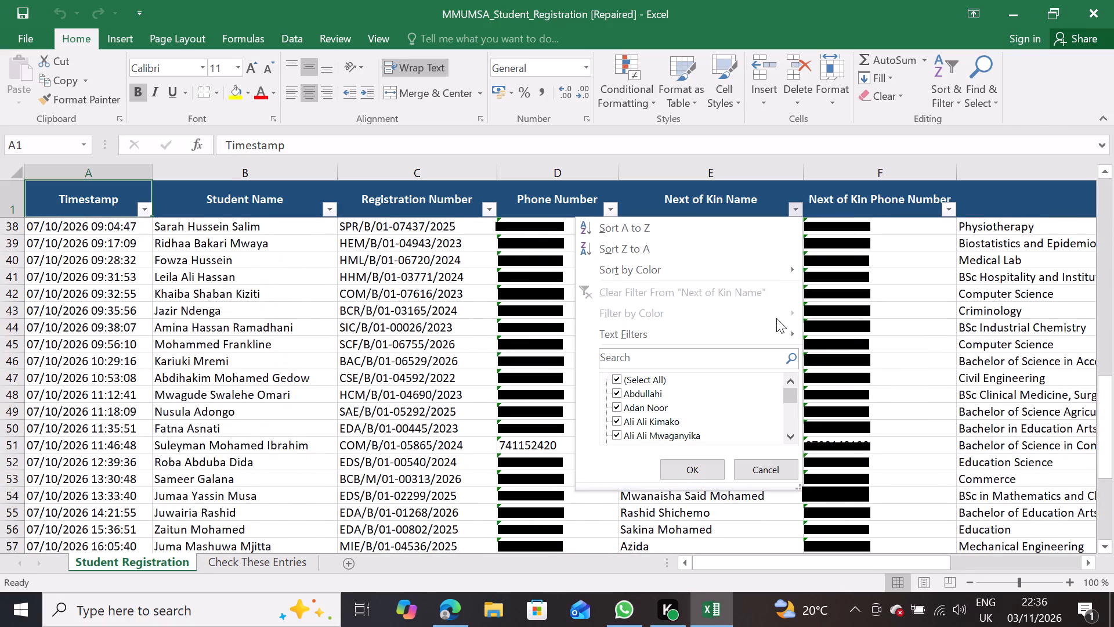
scroll(763, 406, "down", 1)
scroll(763, 406, "up", 1)
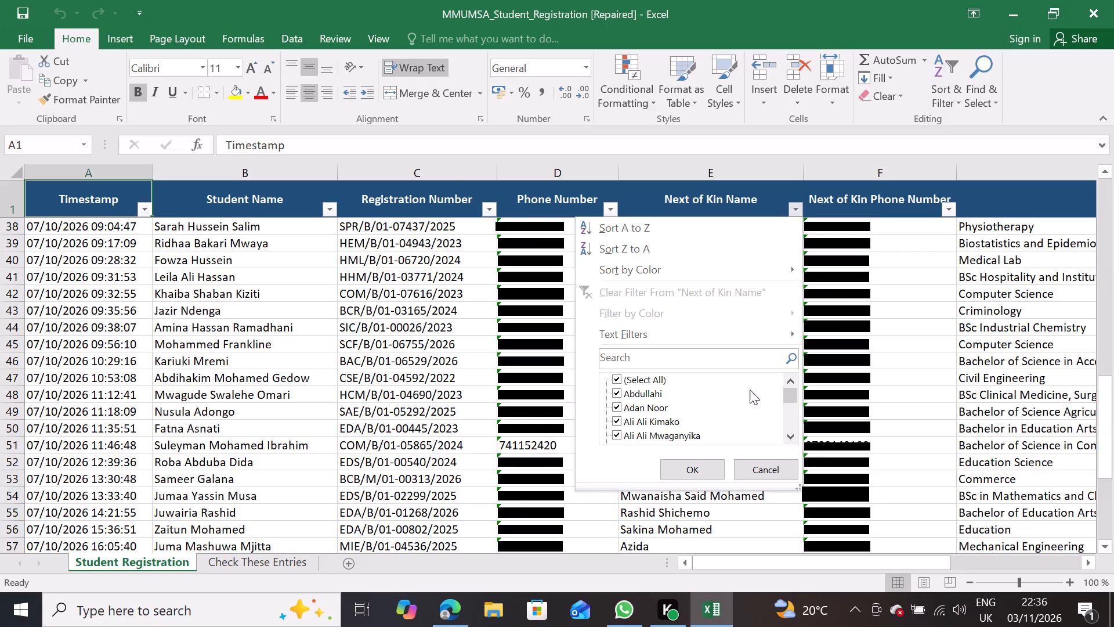
left_click(976, 200)
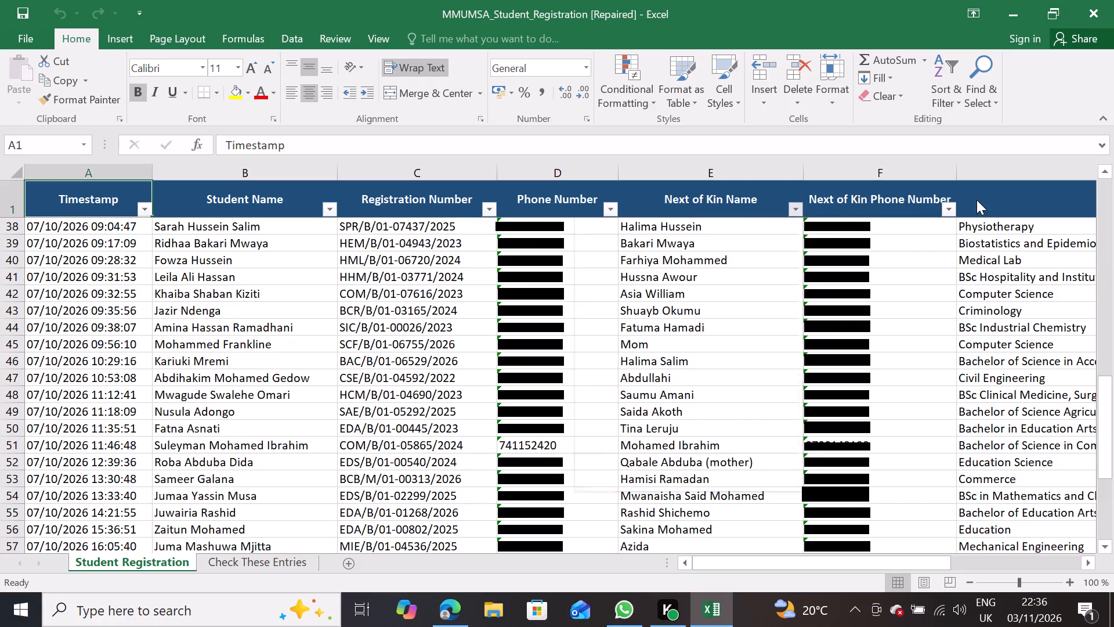
scroll(934, 193, "left", 3)
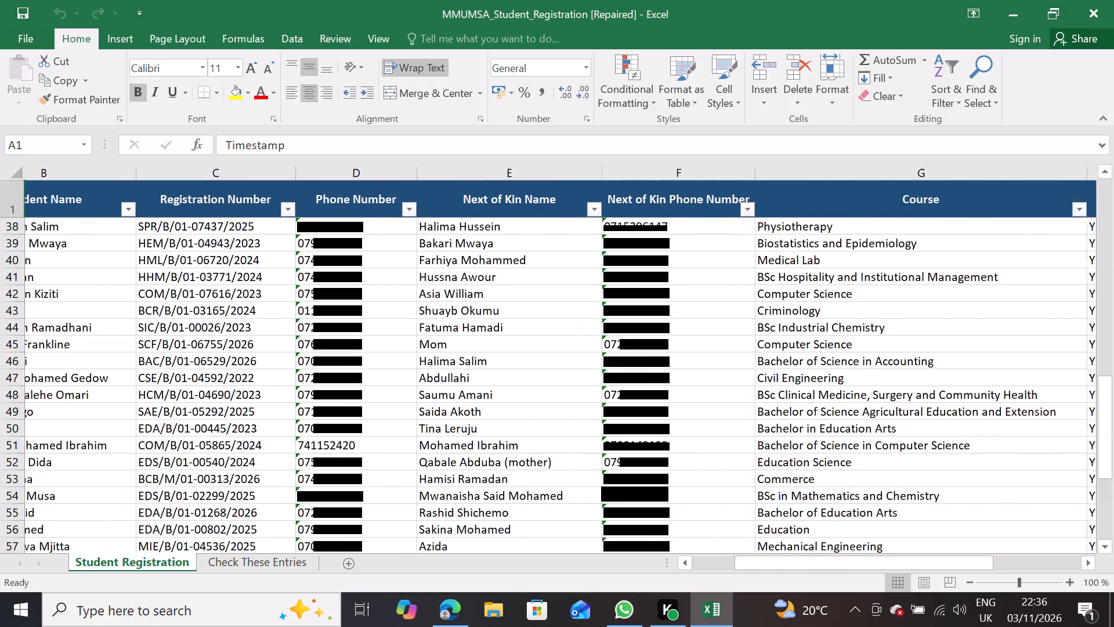
scroll(934, 193, "left", 3)
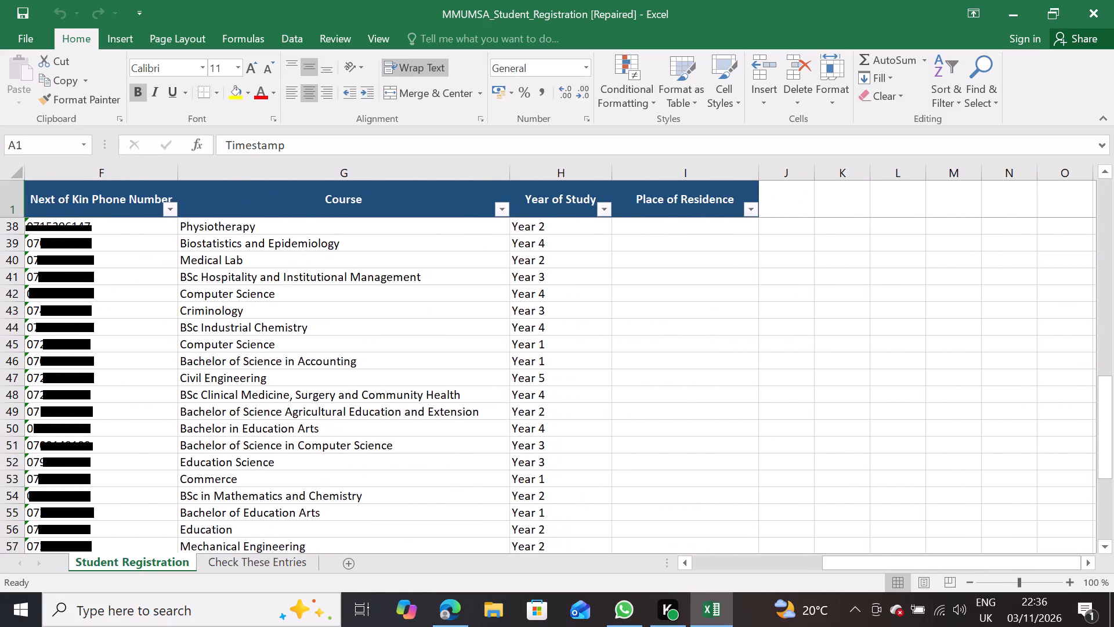
left_click(919, 210)
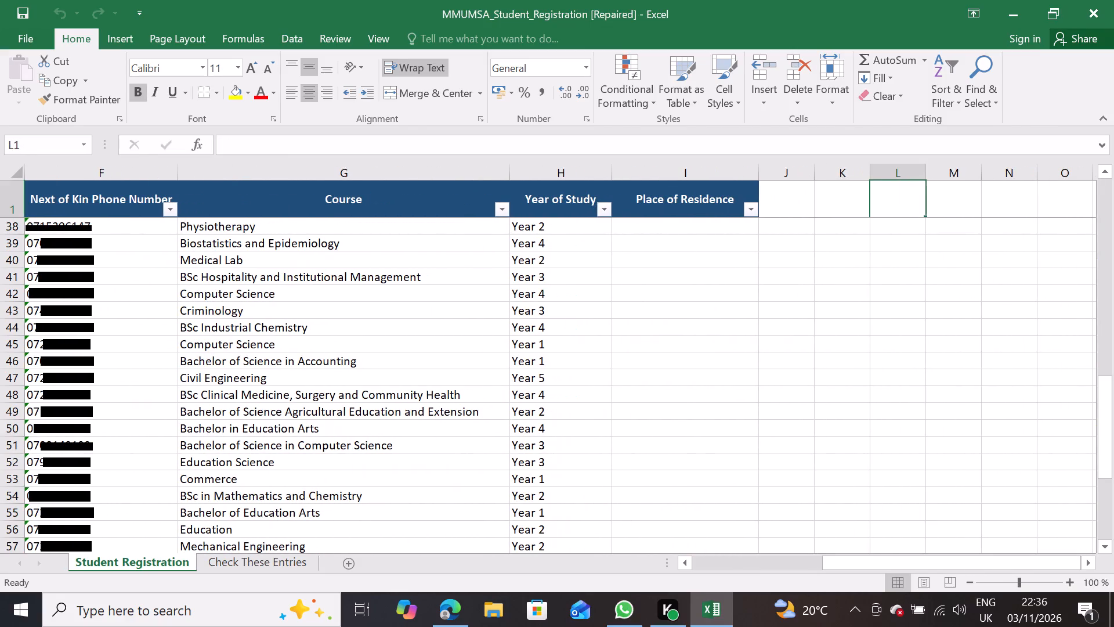
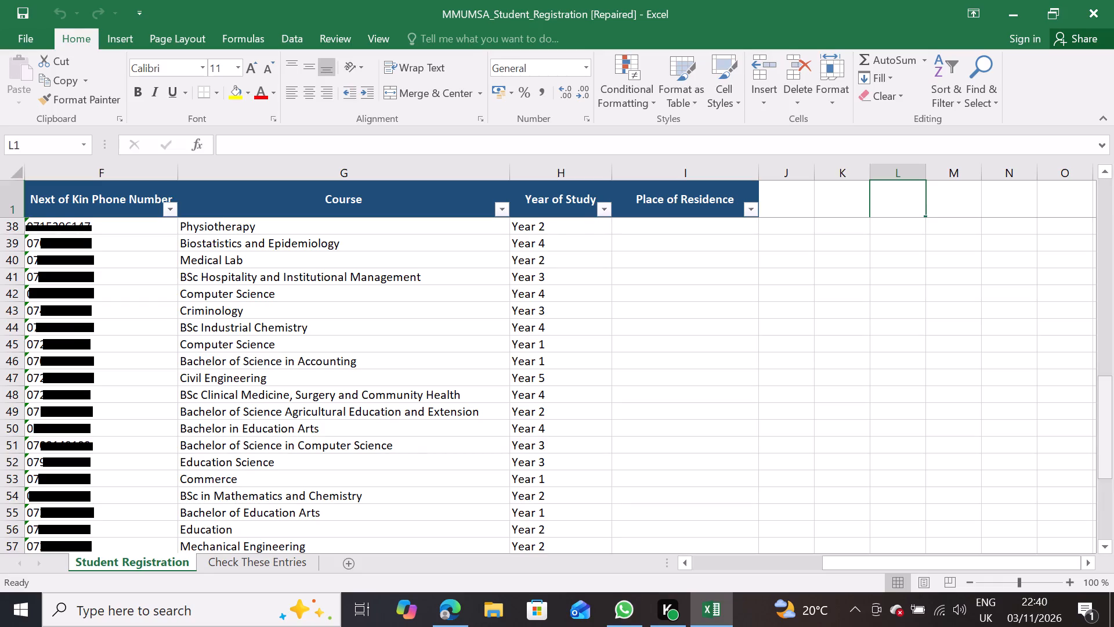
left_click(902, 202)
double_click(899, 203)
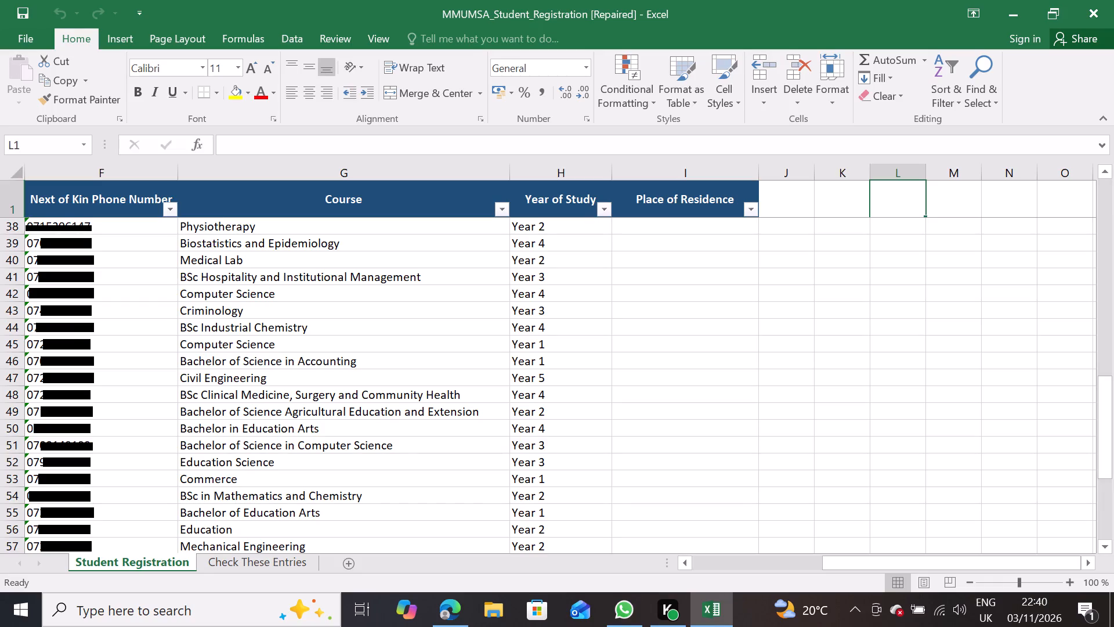
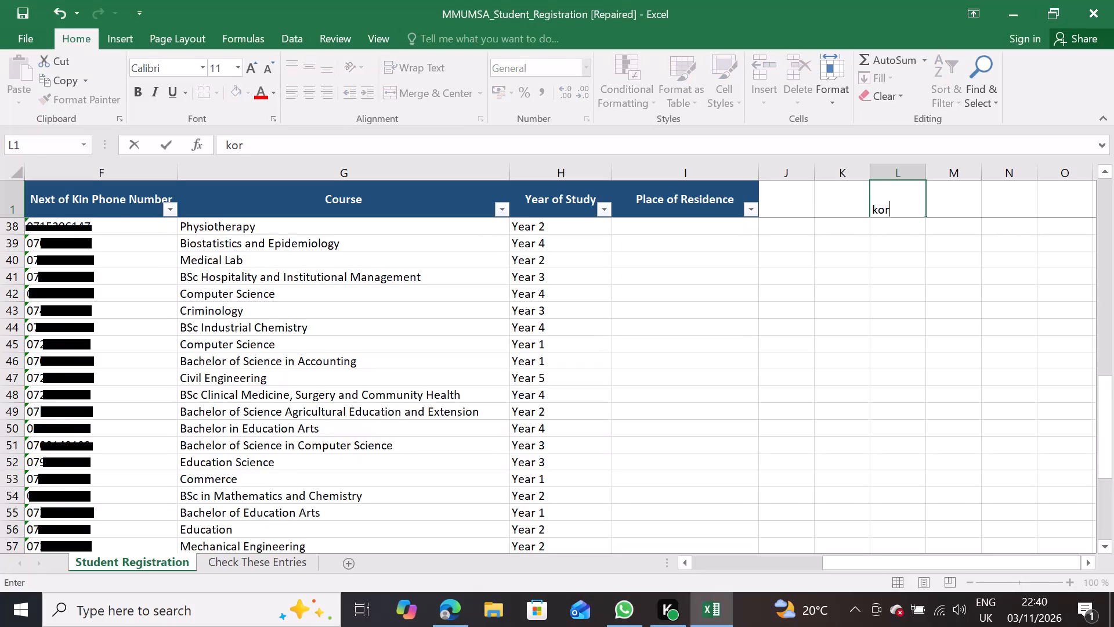
Complete the heading "kormatangi residents" in cell L1, checking the registration columns while entering it.
type("mata")
type("ng")
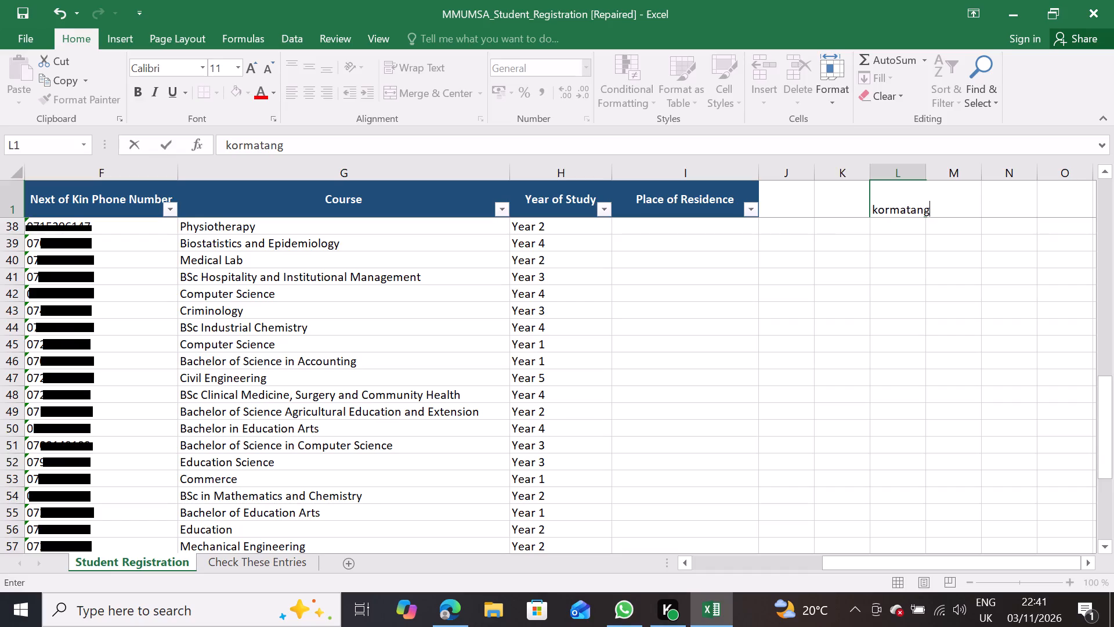
type("i r")
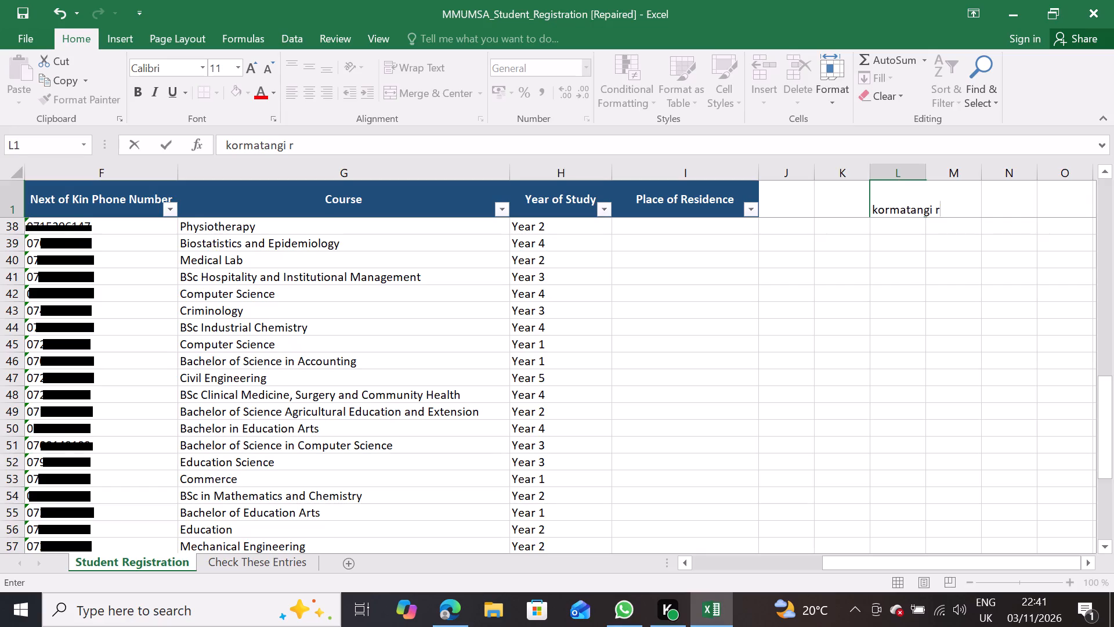
scroll(897, 204, "right", 7)
scroll(469, 312, "right", 11)
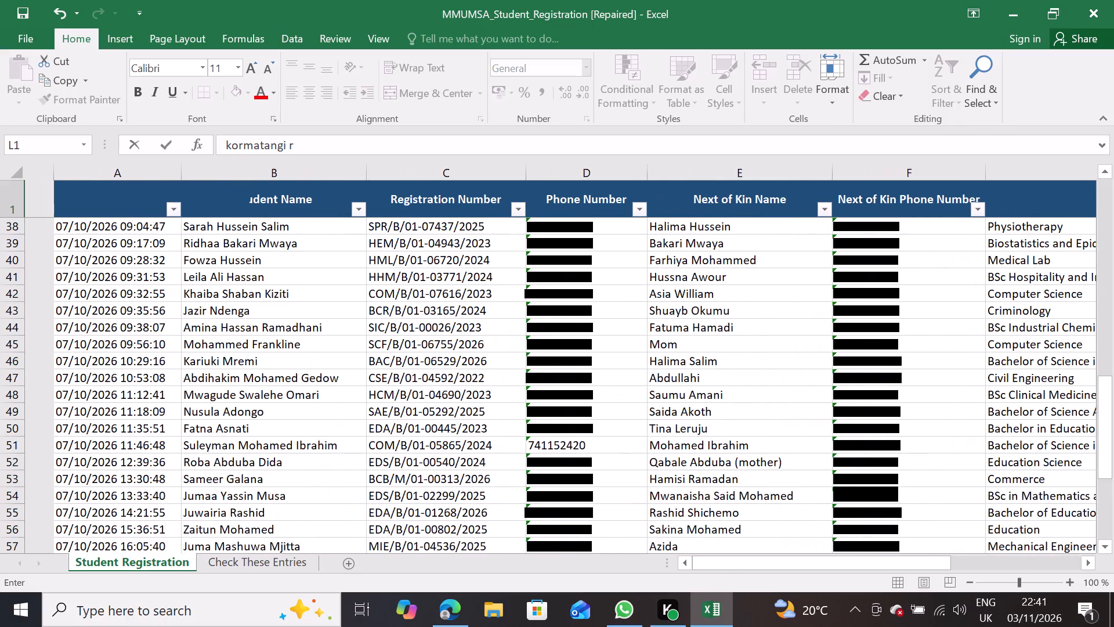
scroll(469, 312, "right", 1)
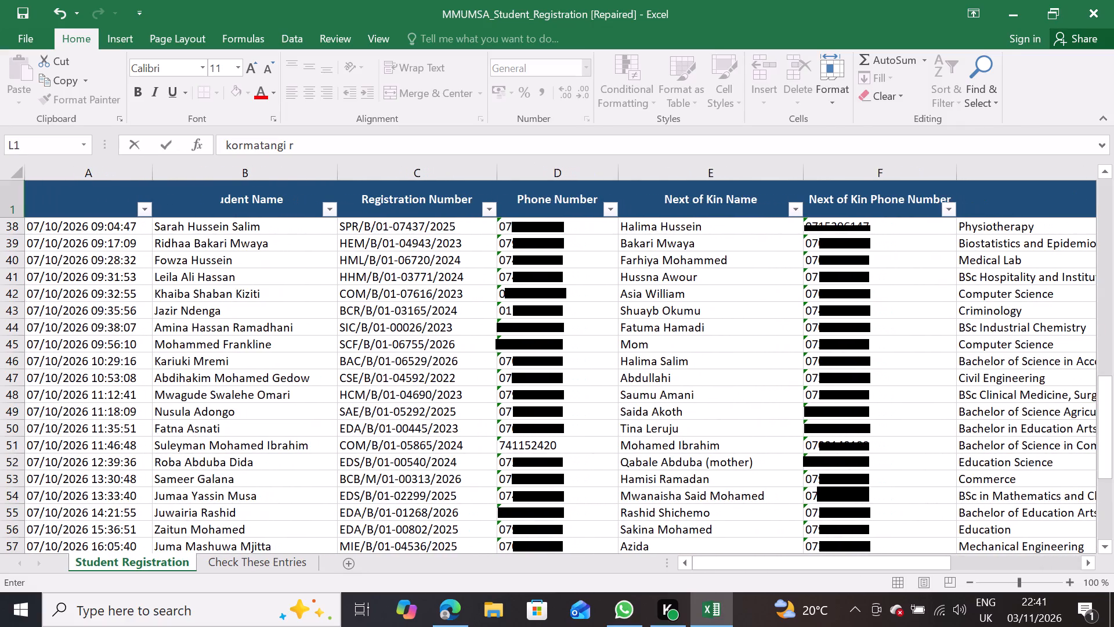
scroll(384, 310, "left", 8)
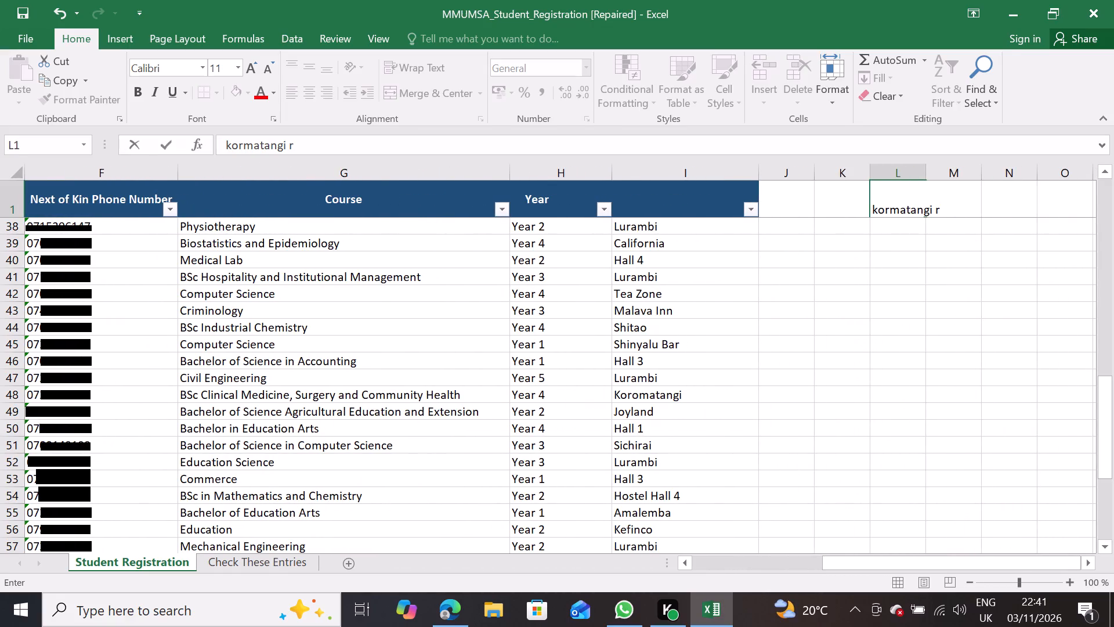
type("esidents")
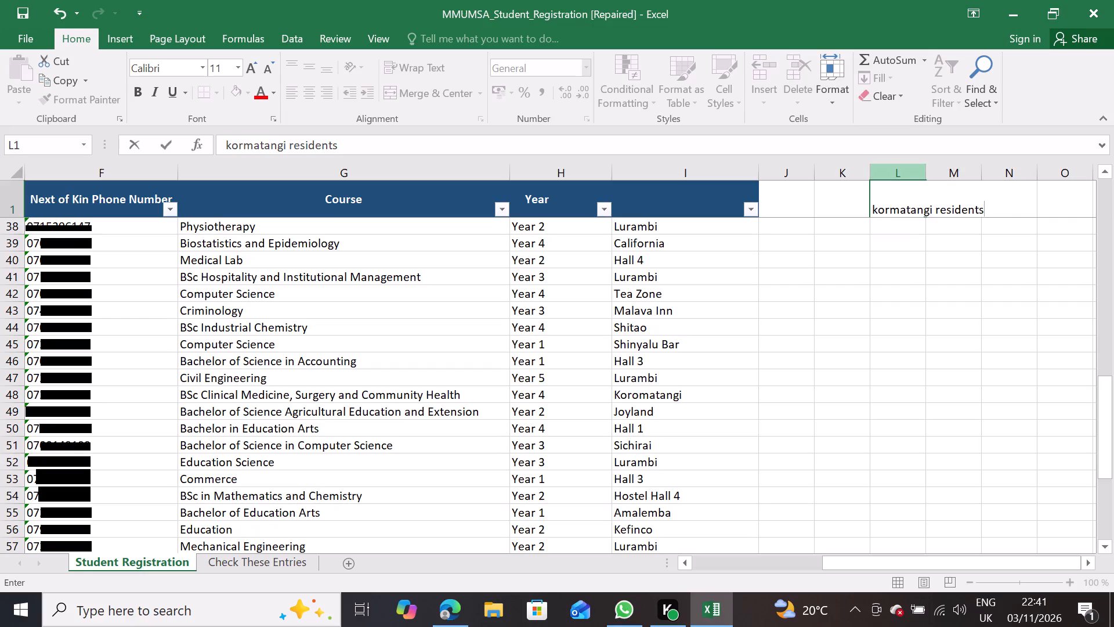
left_click(931, 226)
Widen column L to about twice its width so the new heading fits in its cell.
left_click_drag(926, 168, 936, 165)
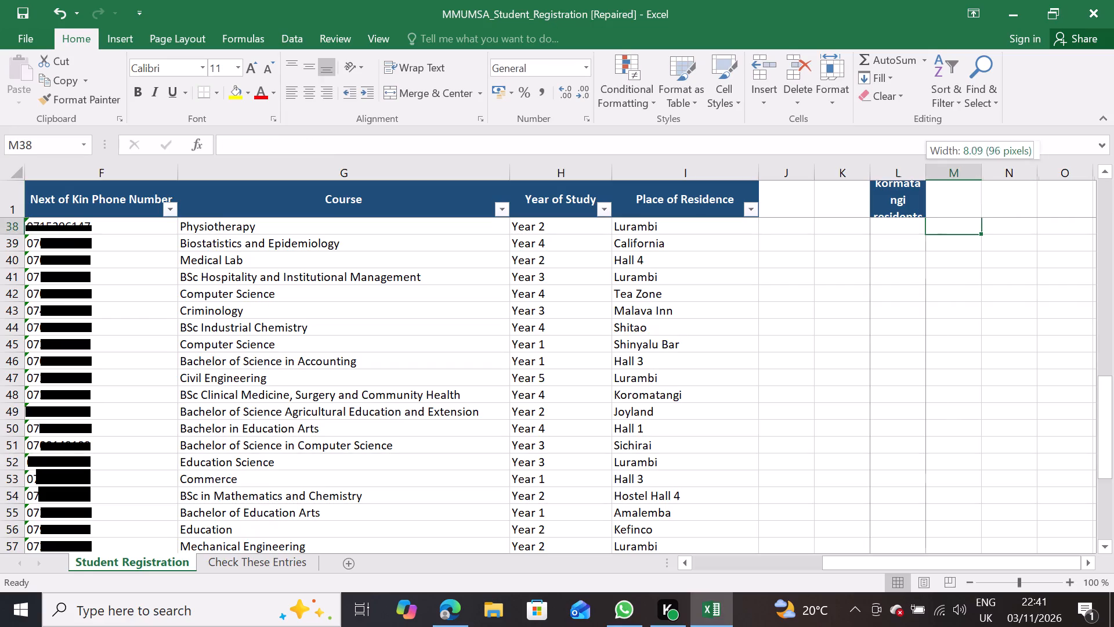
left_click_drag(936, 165, 988, 164)
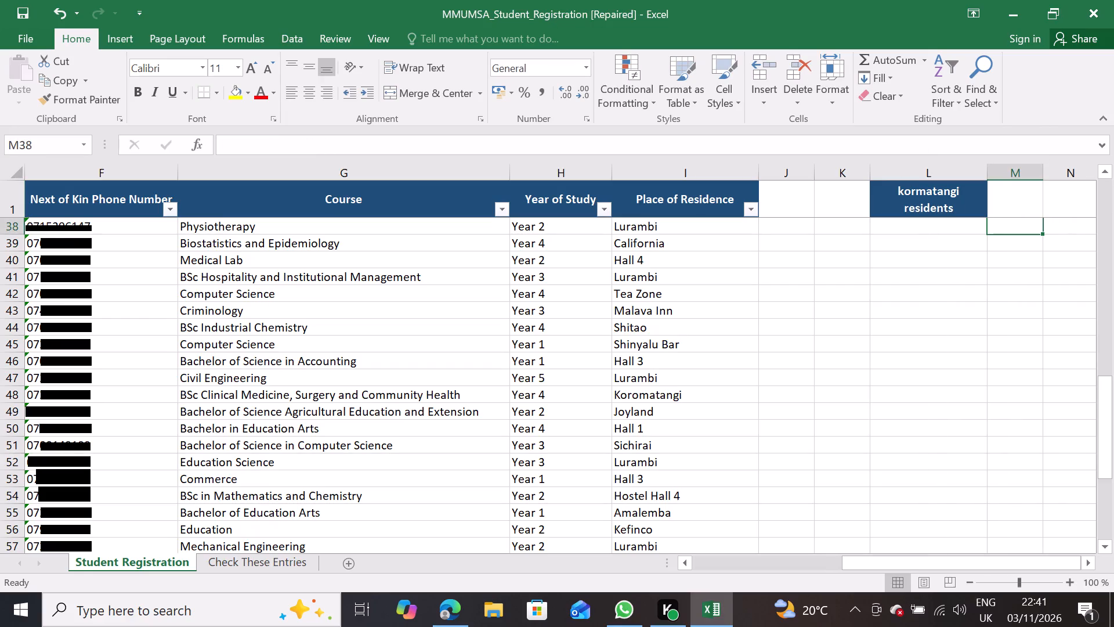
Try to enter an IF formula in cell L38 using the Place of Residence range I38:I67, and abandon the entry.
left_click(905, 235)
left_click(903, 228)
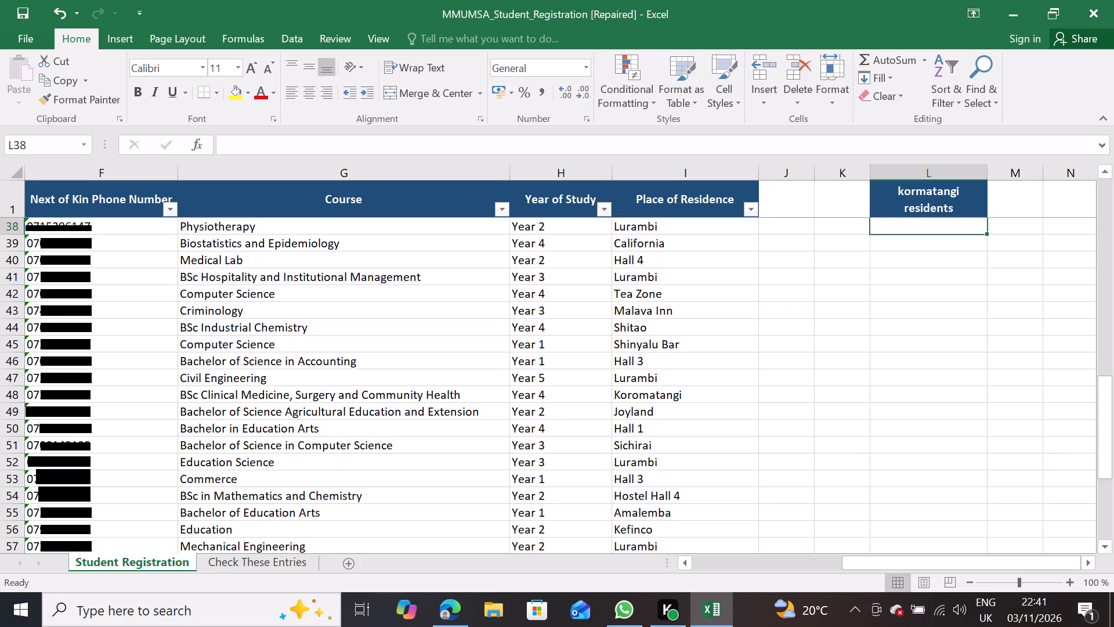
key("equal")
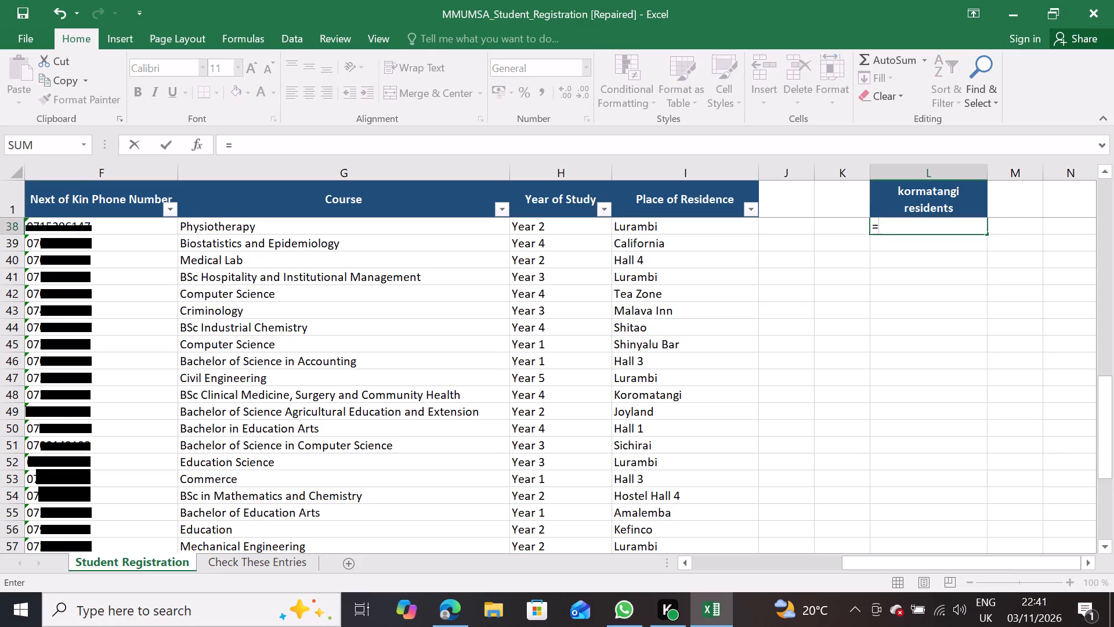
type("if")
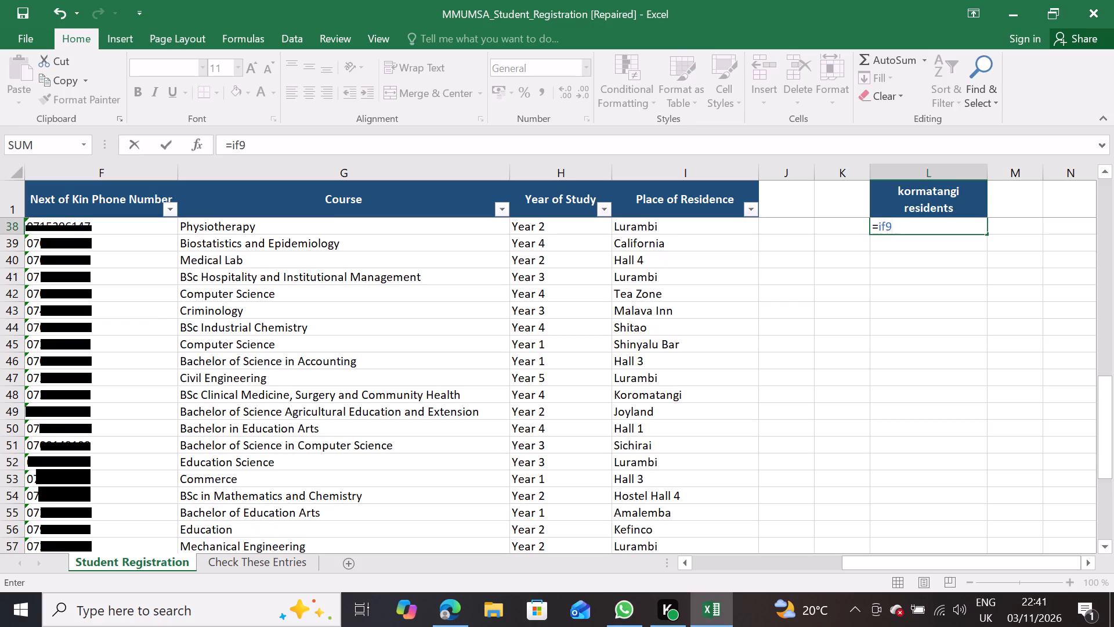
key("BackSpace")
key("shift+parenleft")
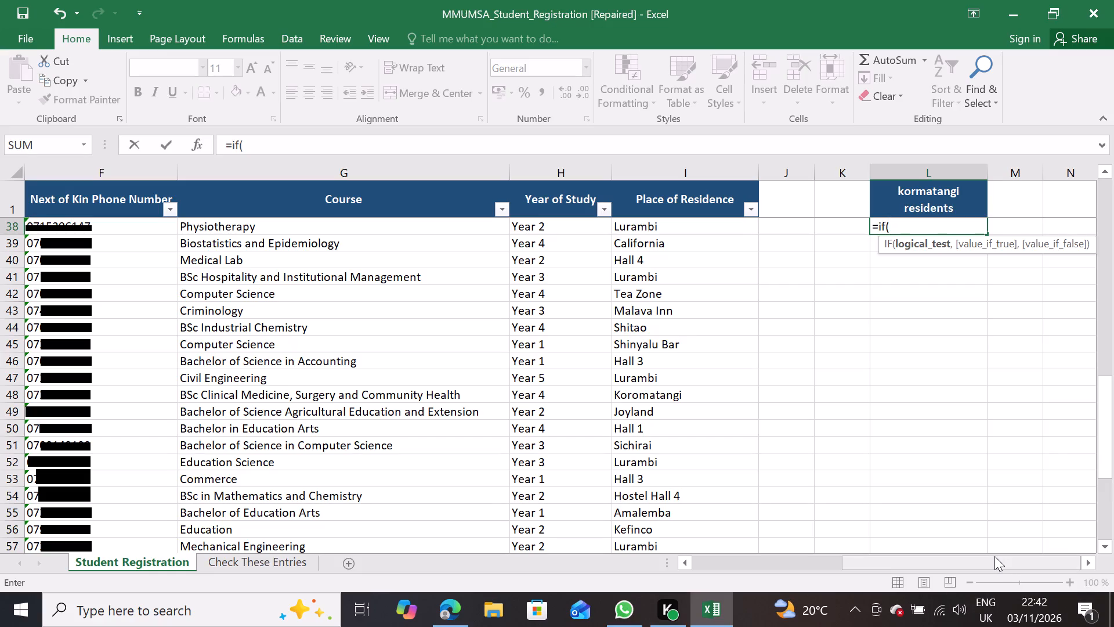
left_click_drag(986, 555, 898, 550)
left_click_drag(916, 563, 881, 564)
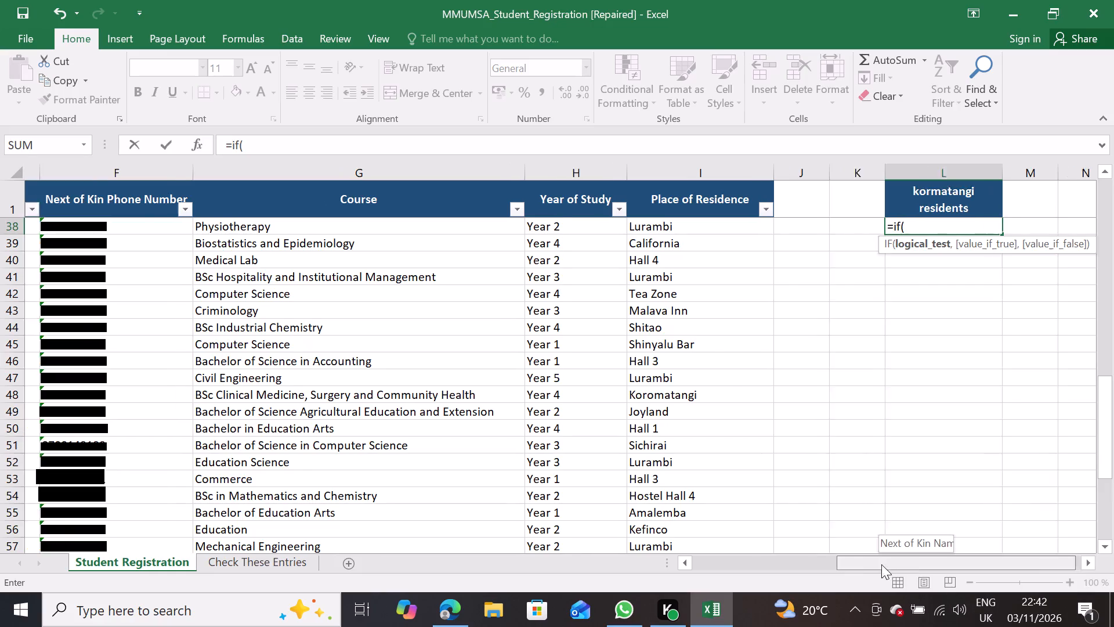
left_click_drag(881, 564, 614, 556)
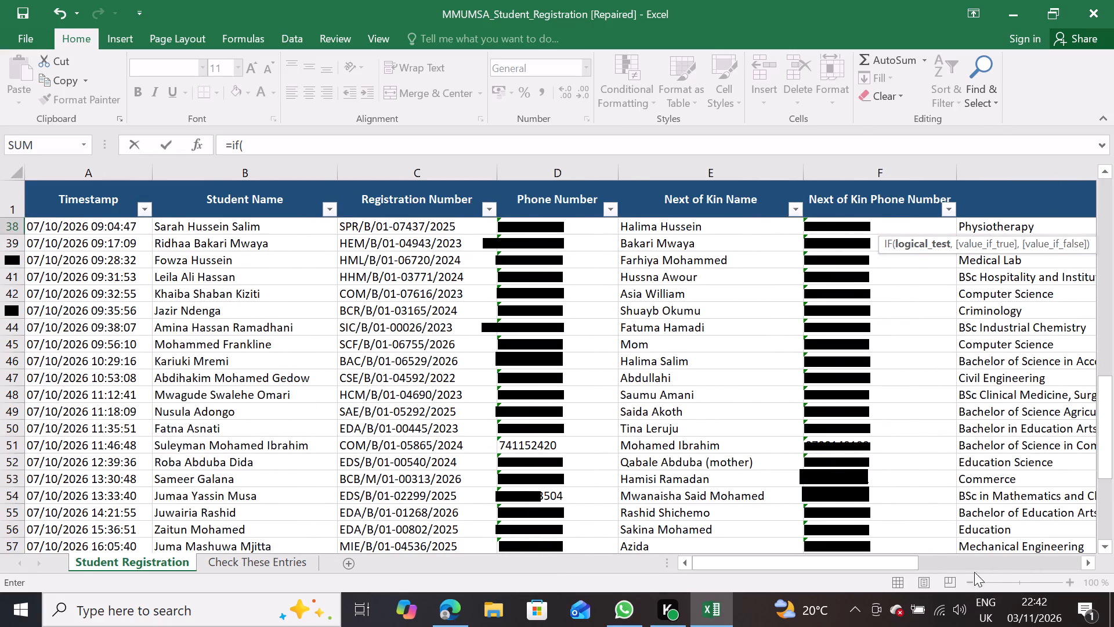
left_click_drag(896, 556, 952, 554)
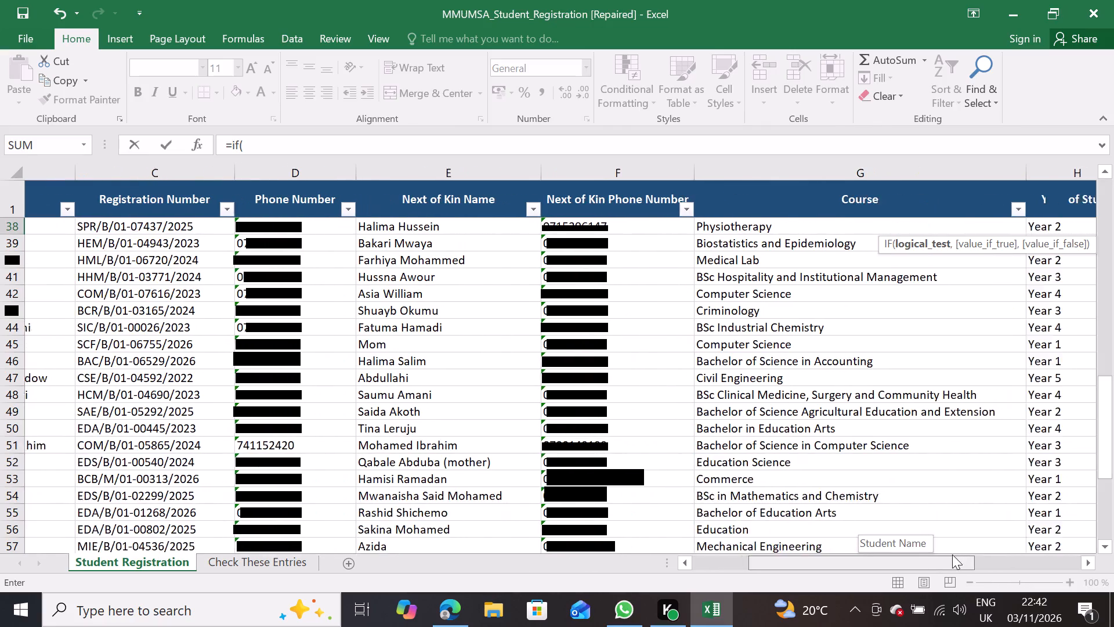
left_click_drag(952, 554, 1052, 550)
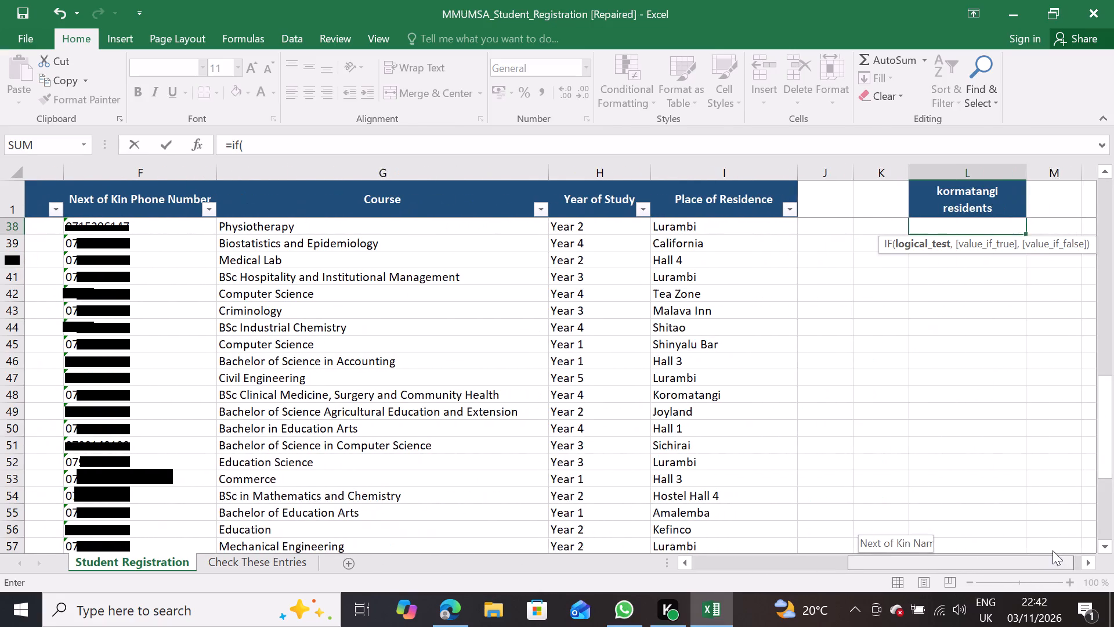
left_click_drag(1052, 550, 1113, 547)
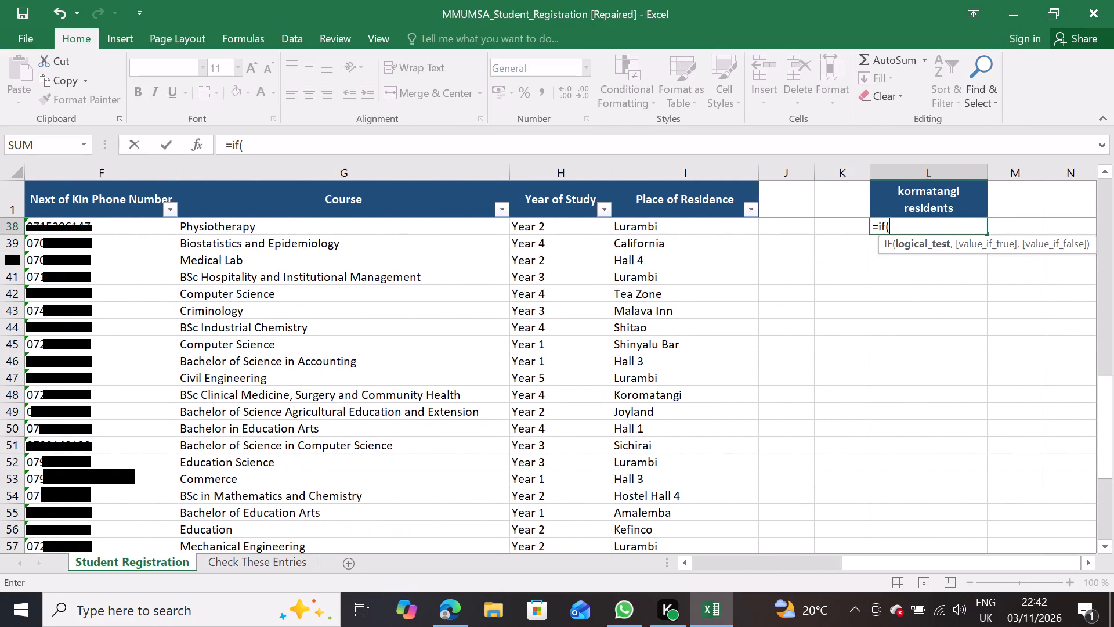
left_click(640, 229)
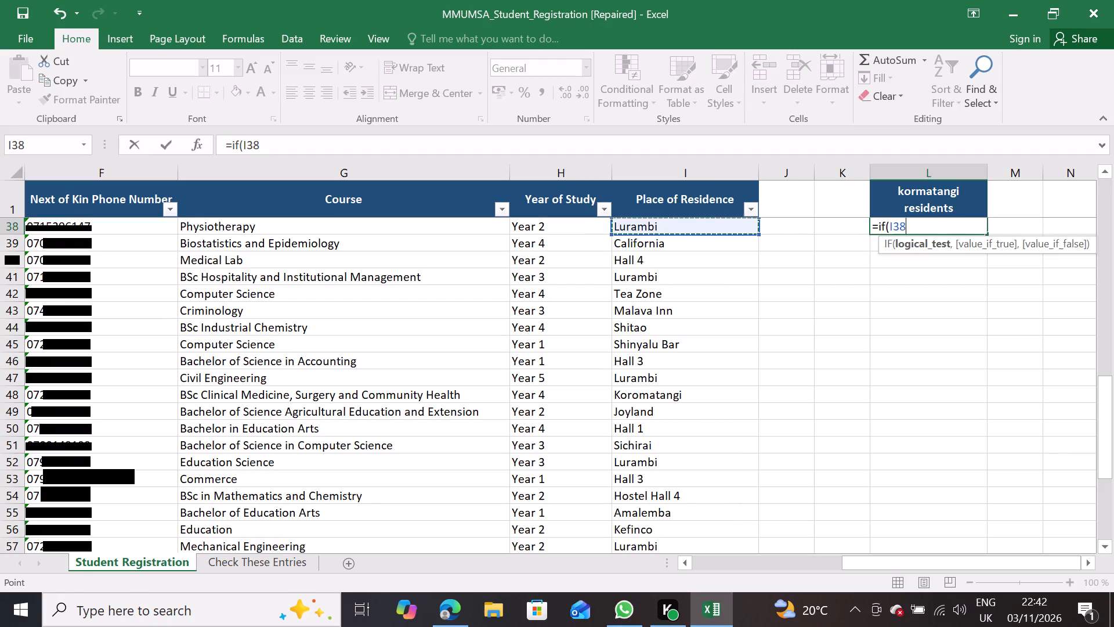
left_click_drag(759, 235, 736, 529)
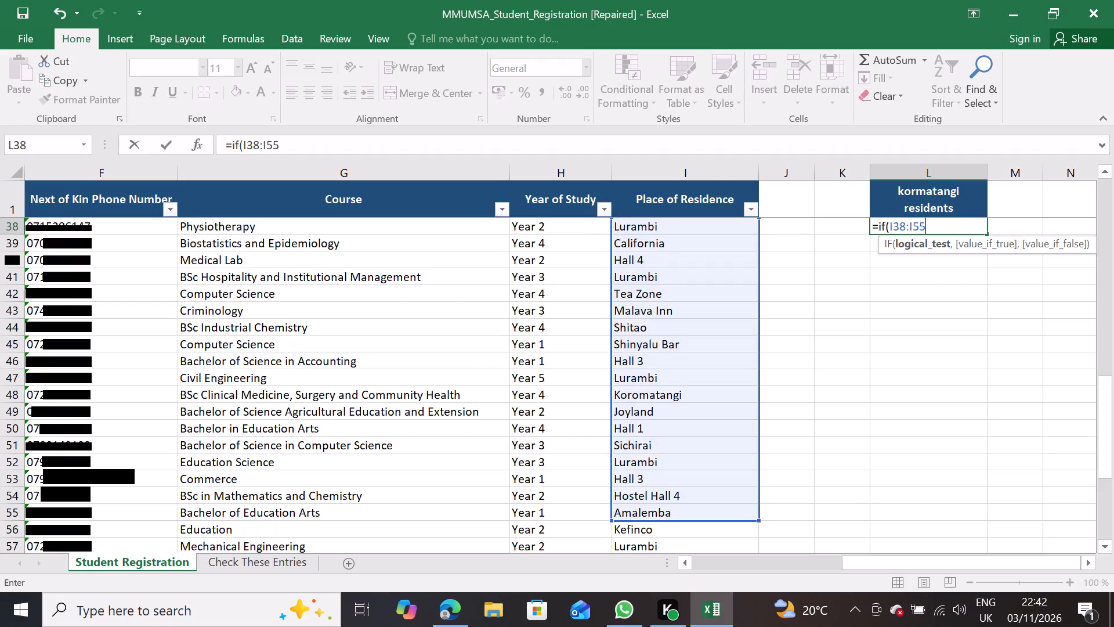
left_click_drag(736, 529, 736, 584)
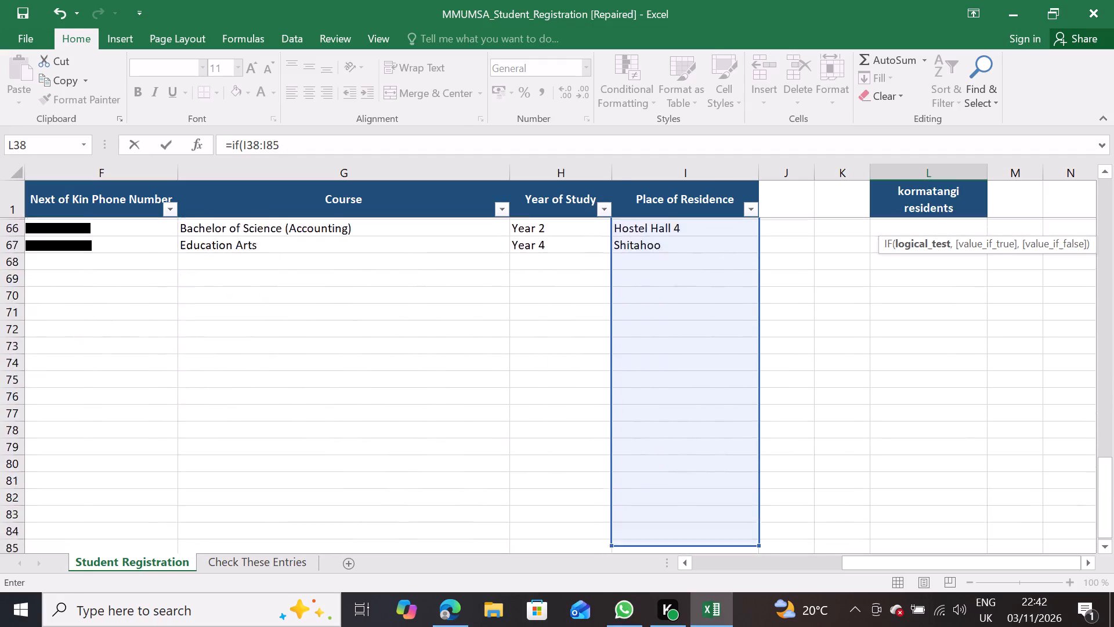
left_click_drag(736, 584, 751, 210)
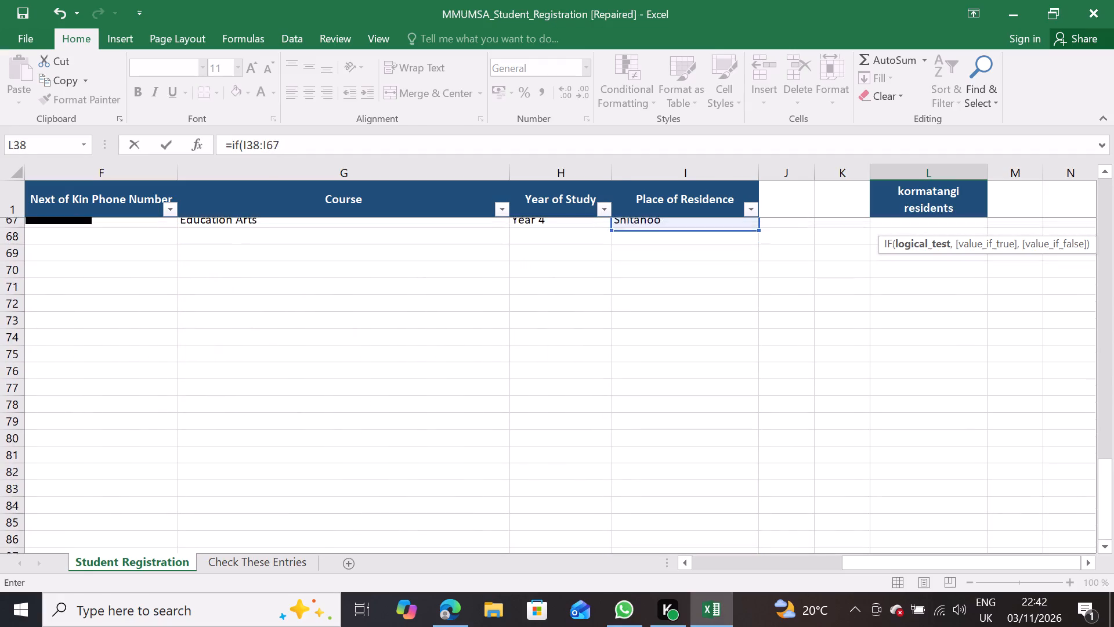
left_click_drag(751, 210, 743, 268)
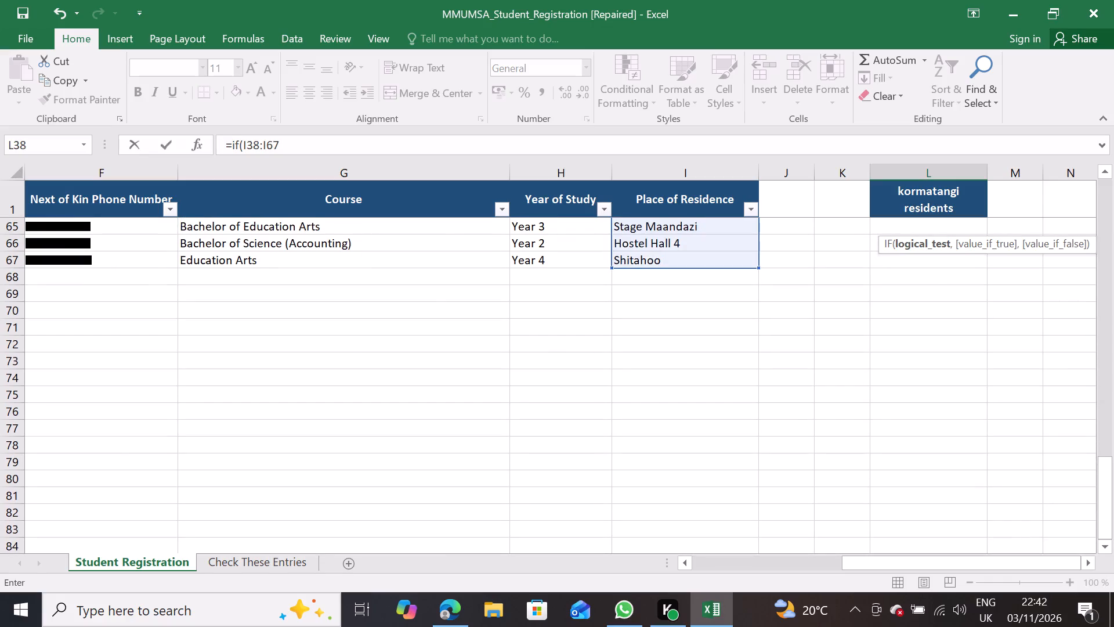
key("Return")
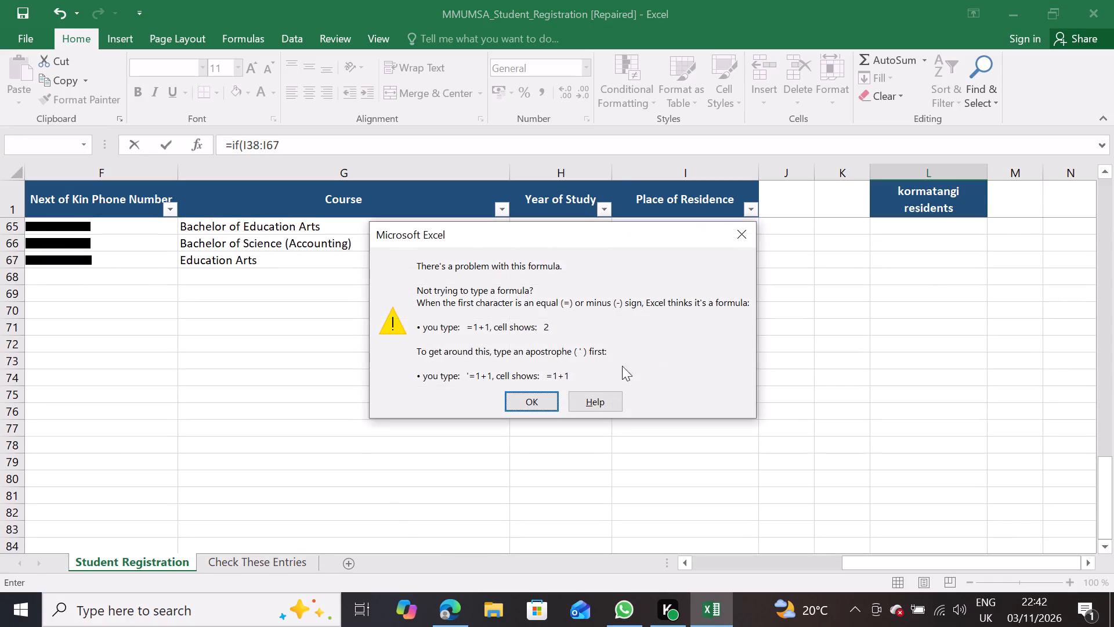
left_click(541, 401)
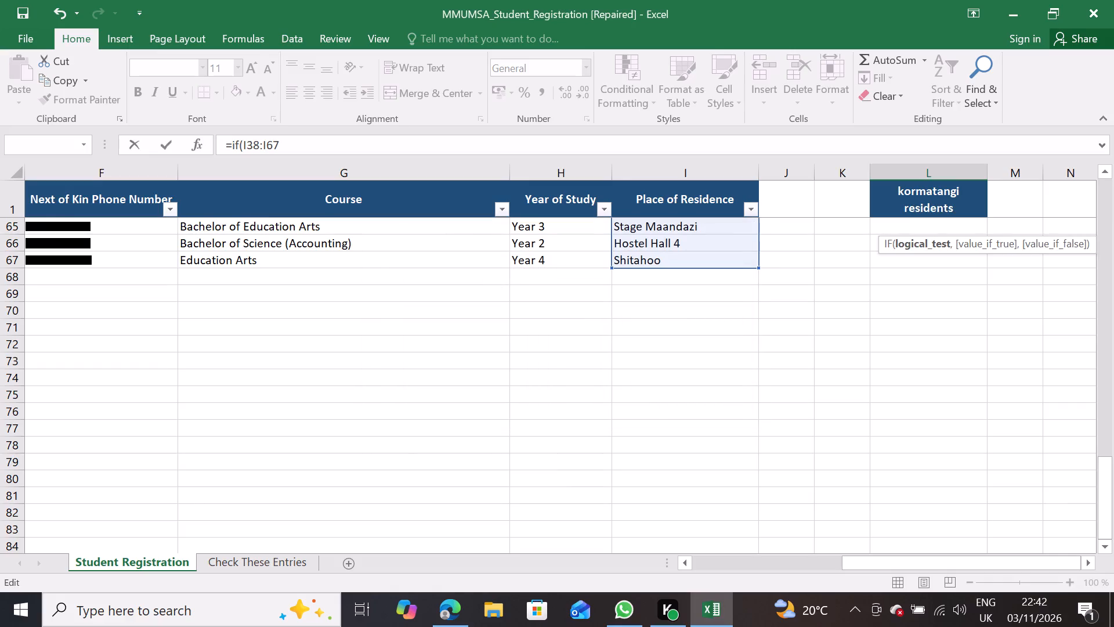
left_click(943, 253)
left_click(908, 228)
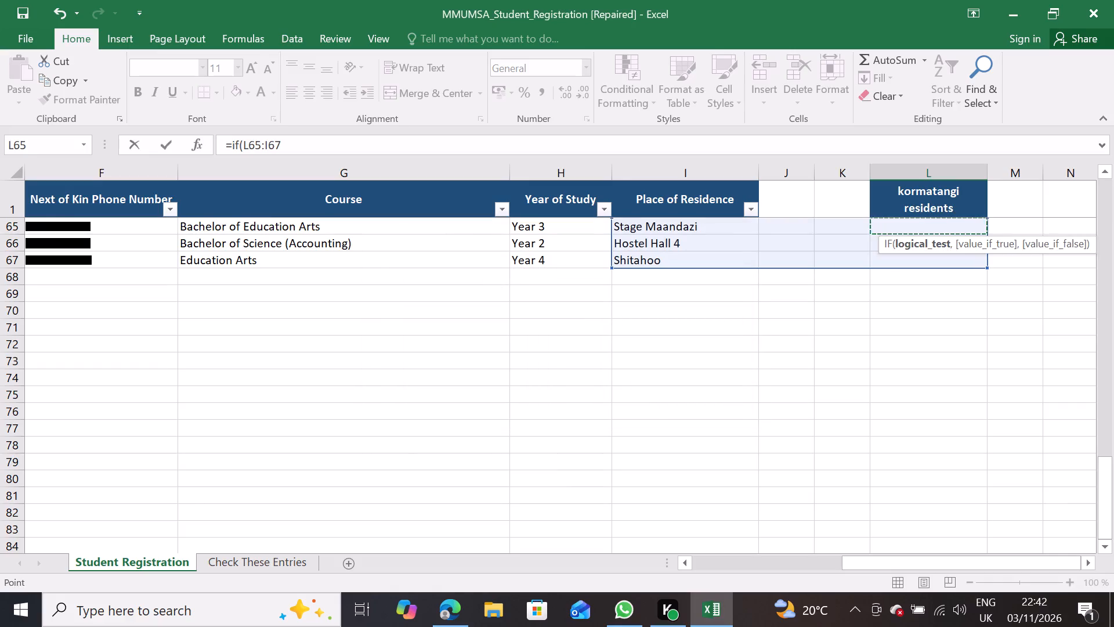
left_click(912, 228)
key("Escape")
Select cell L2 under the new heading and examine the Place of Residence entries from the first to the last record.
scroll(975, 384, "up", 2)
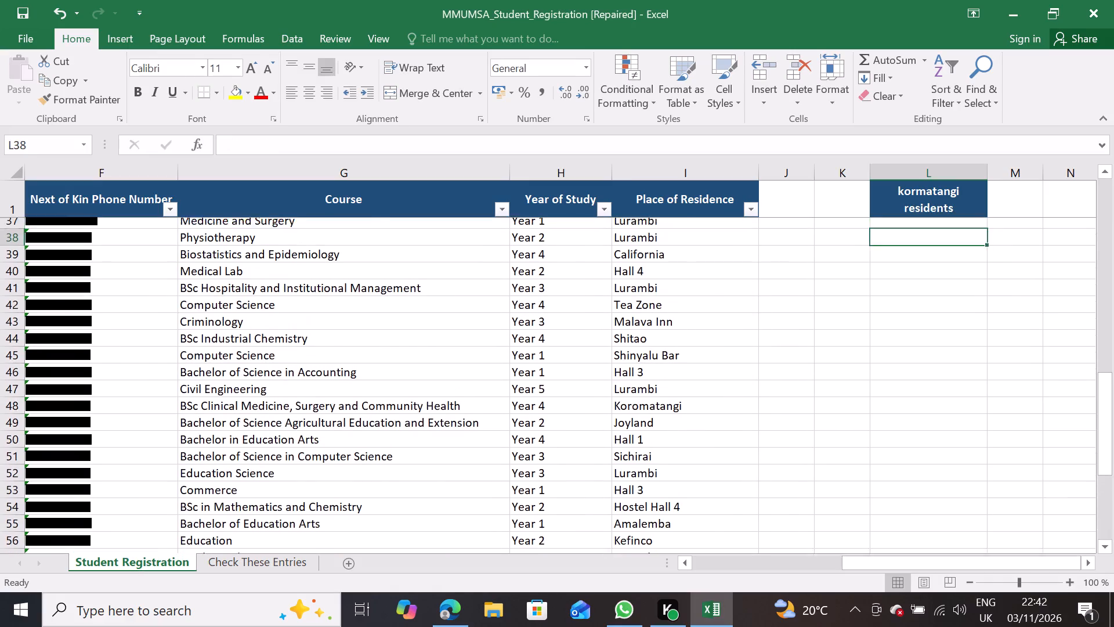
scroll(975, 384, "up", 19)
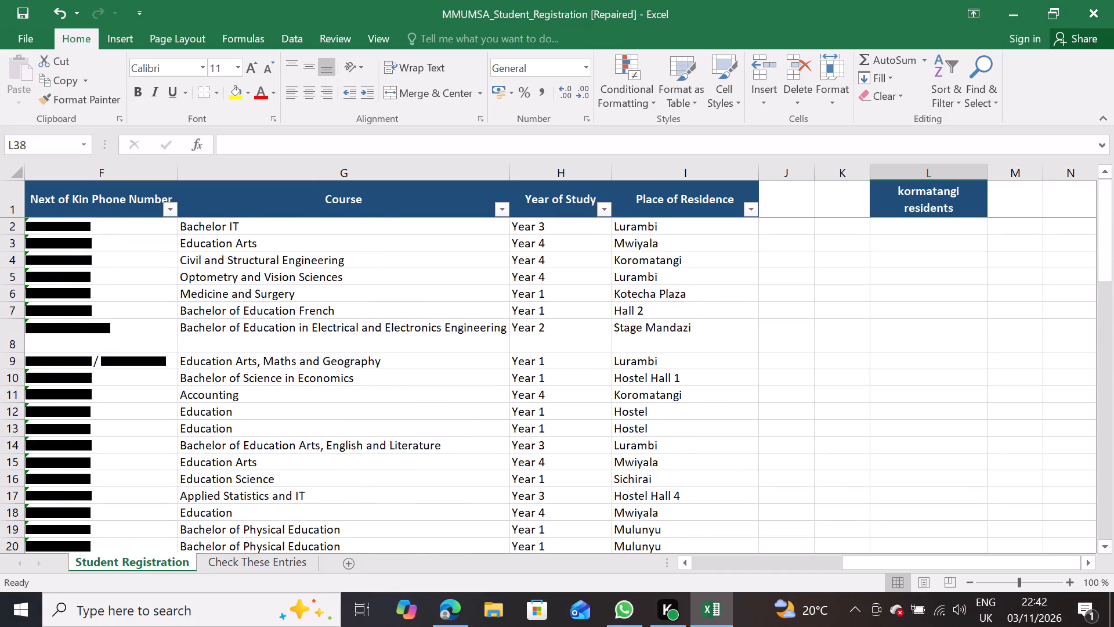
scroll(975, 384, "up", 1)
left_click(918, 228)
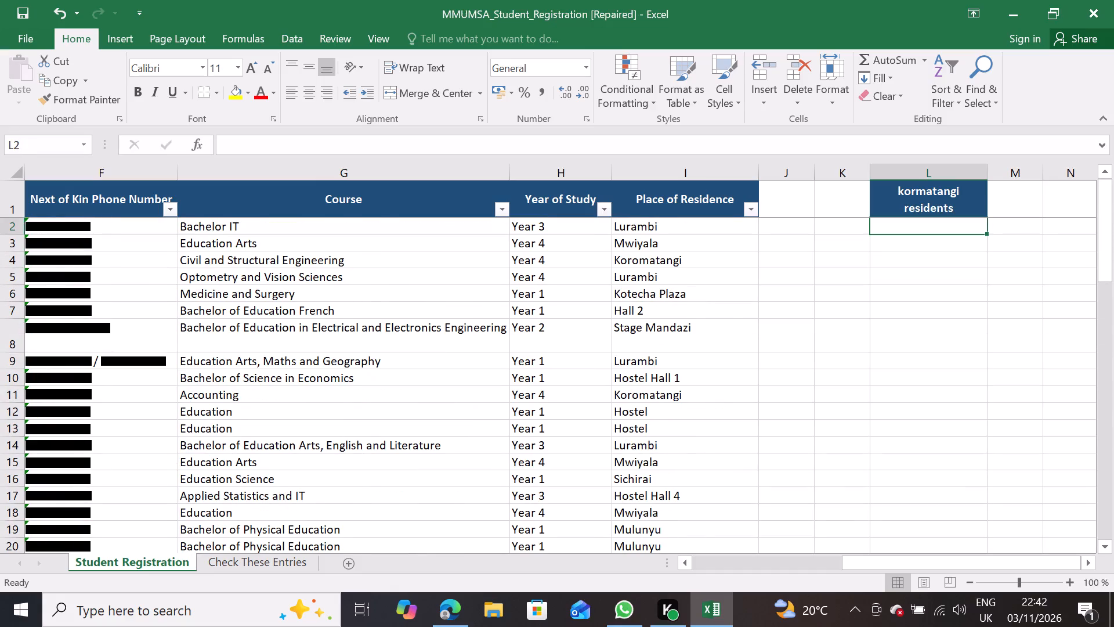
scroll(753, 408, "down", 4)
scroll(614, 392, "down", 9)
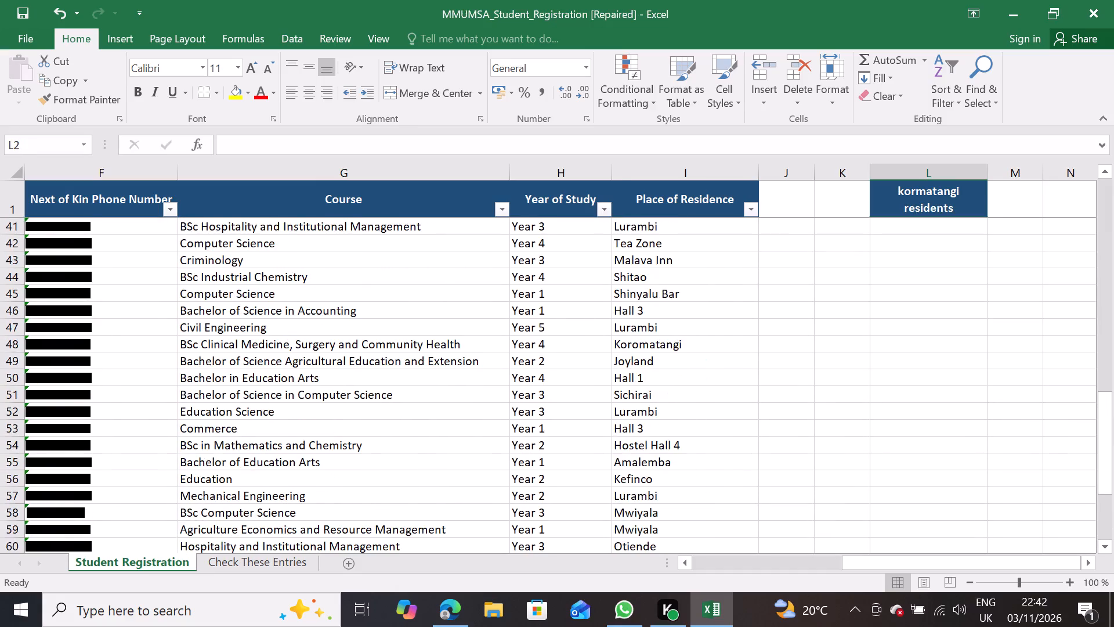
scroll(652, 405, "down", 6)
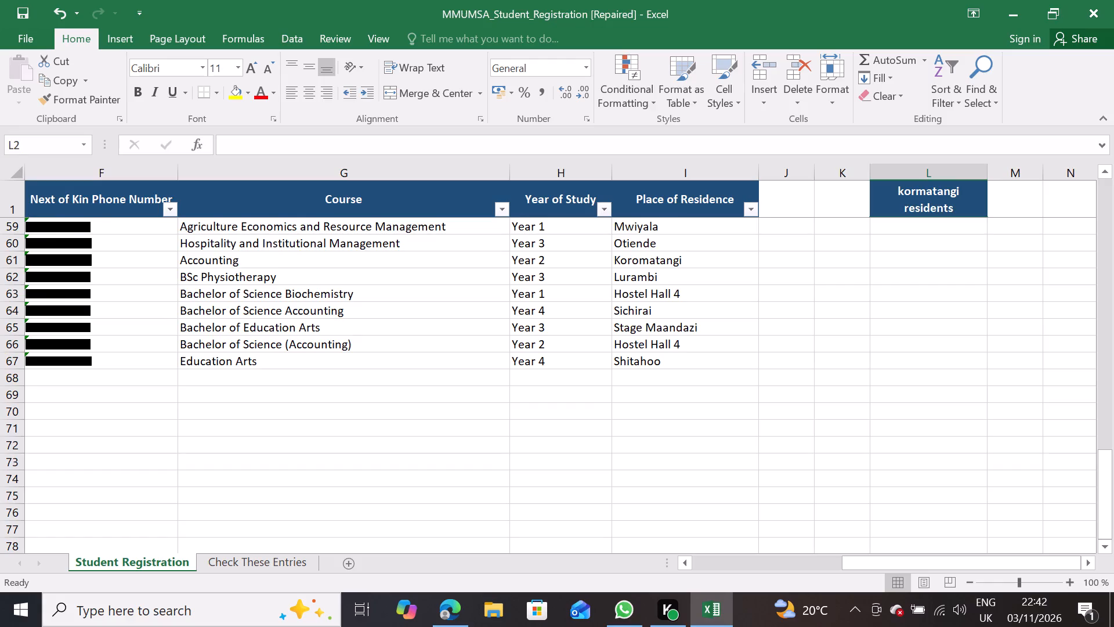
scroll(766, 411, "up", 20)
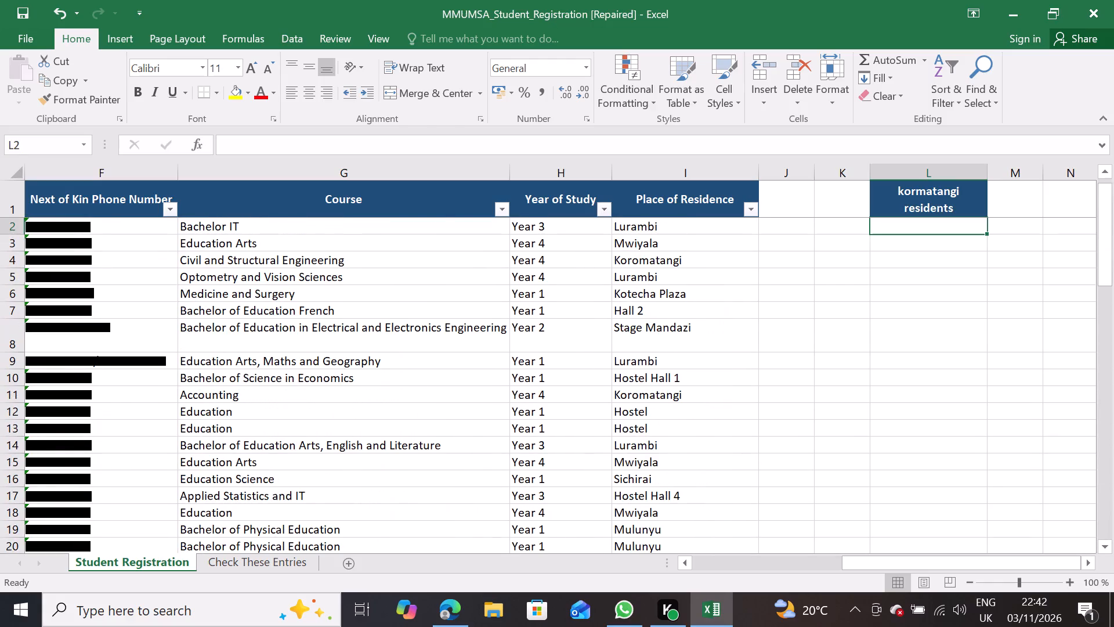
scroll(776, 412, "up", 8)
Enter the formula =IF(I2:I67,KOROMATANGI) in cell L2, using the full Place of Residence range.
key("equal")
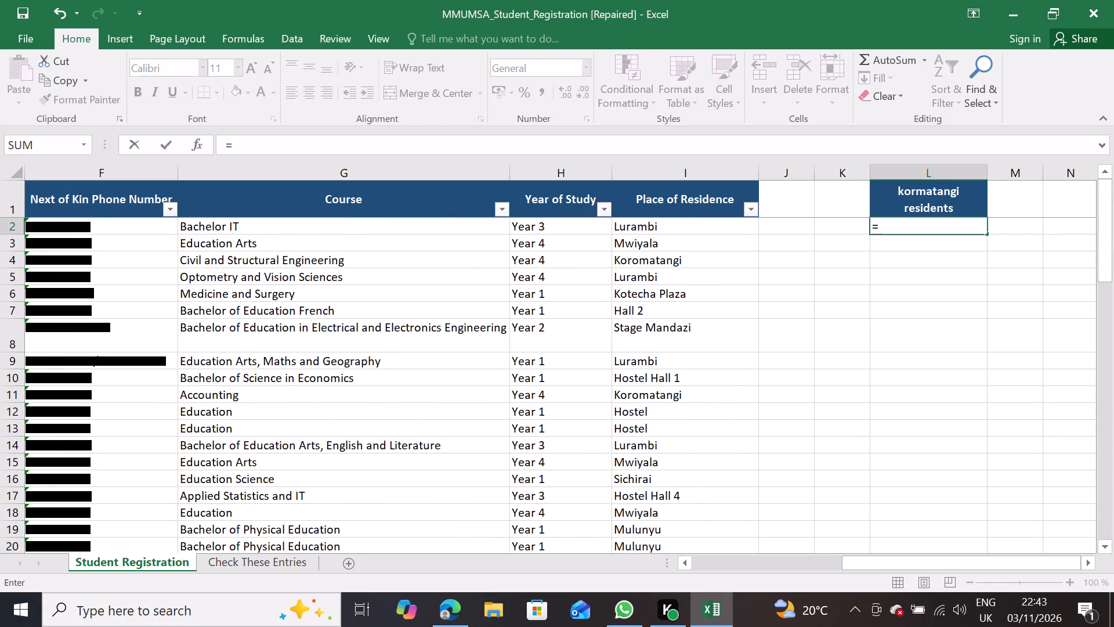
type("IF")
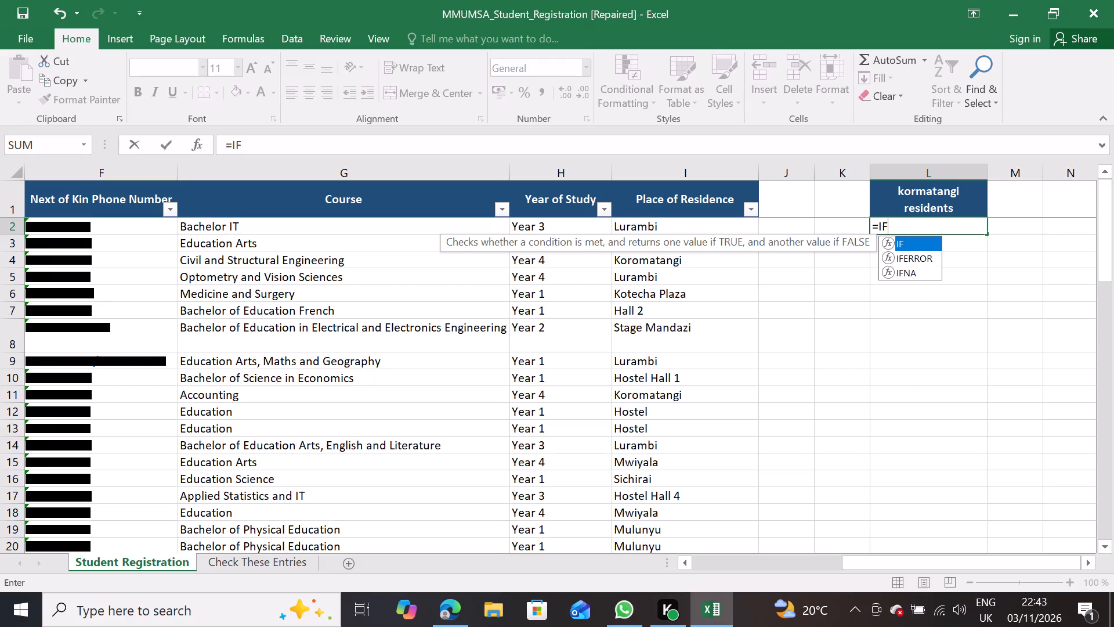
key("shift+parenleft")
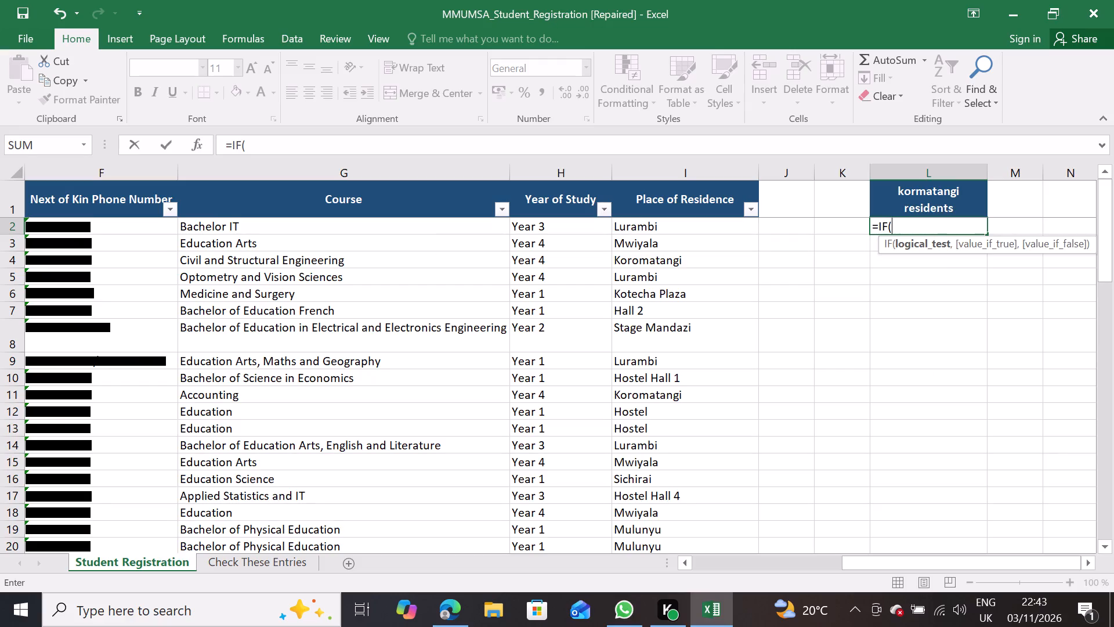
key("i")
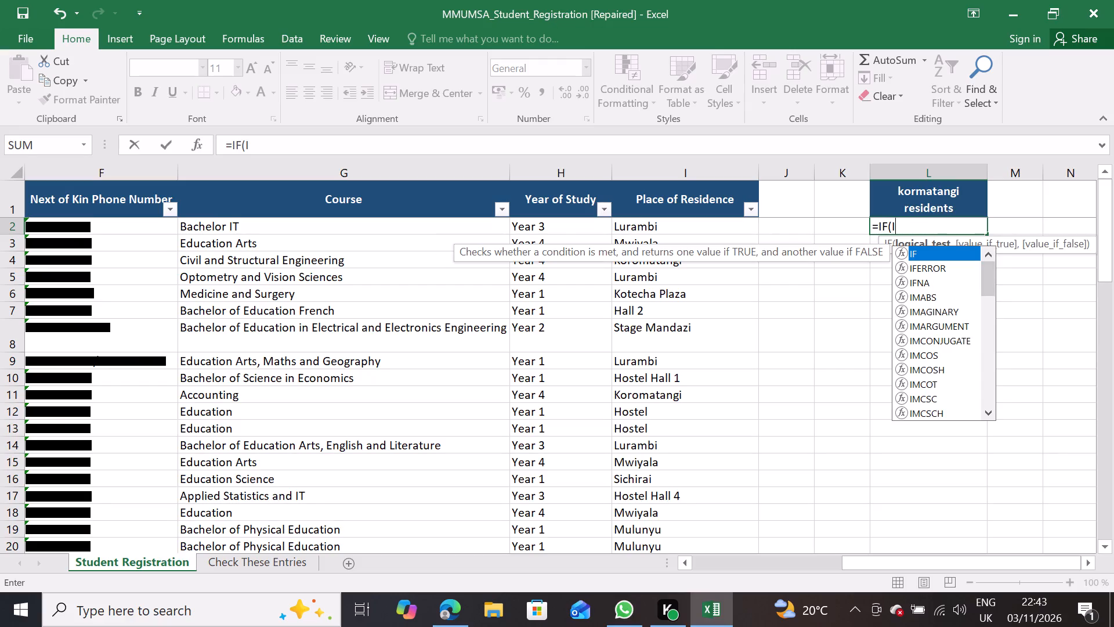
key("2")
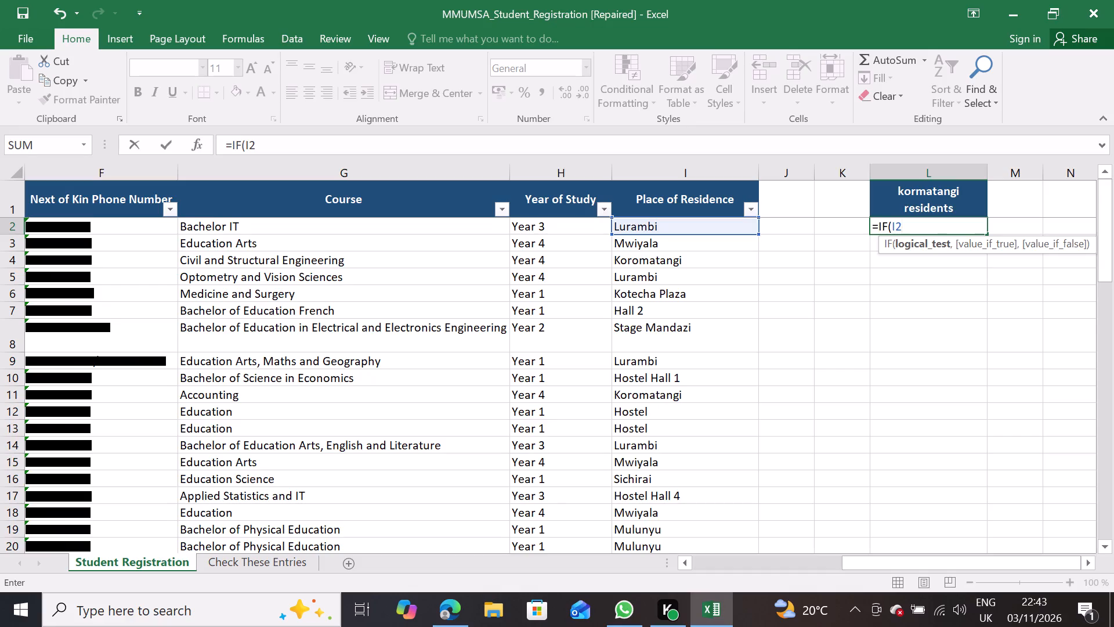
key("shift+colon")
key("i")
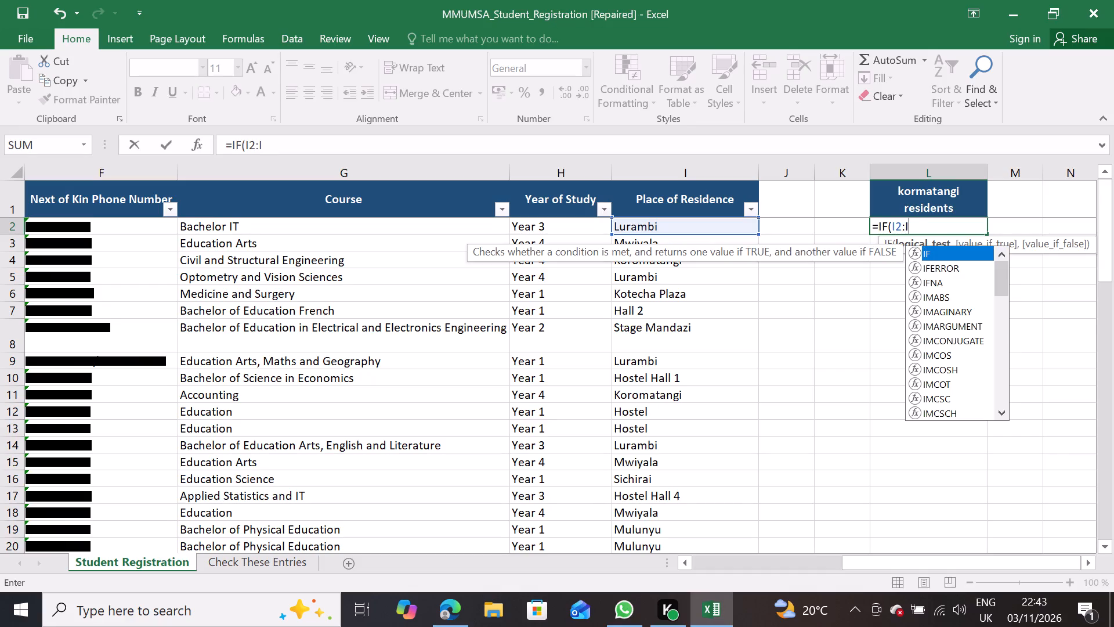
type("67")
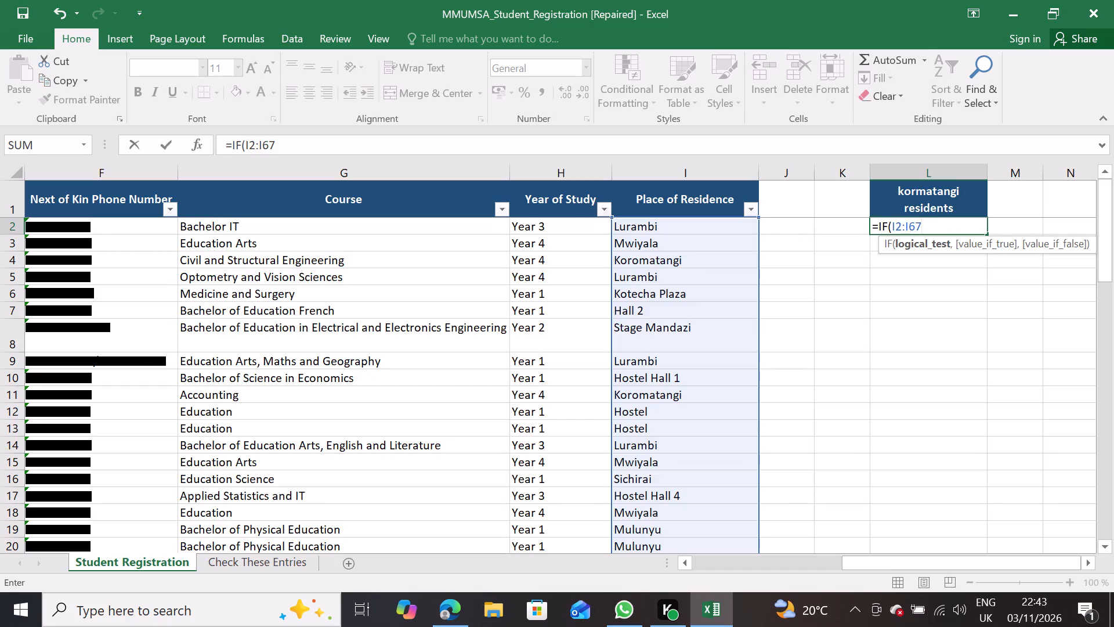
key("equal")
key("BackSpace")
key("comma")
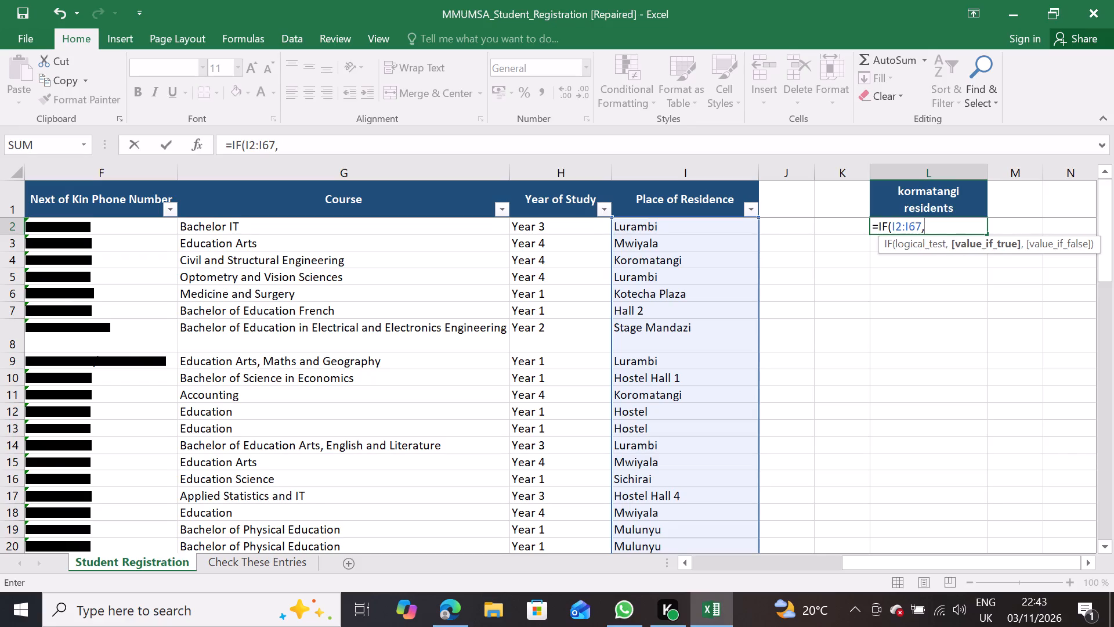
type("KOROMAT")
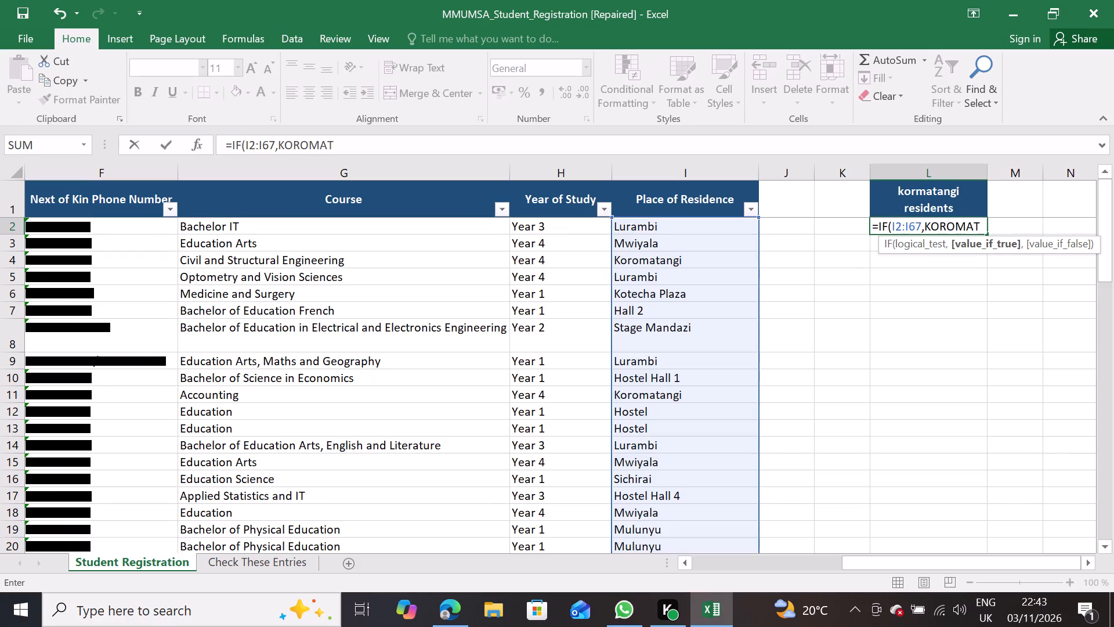
key("a")
type("NG")
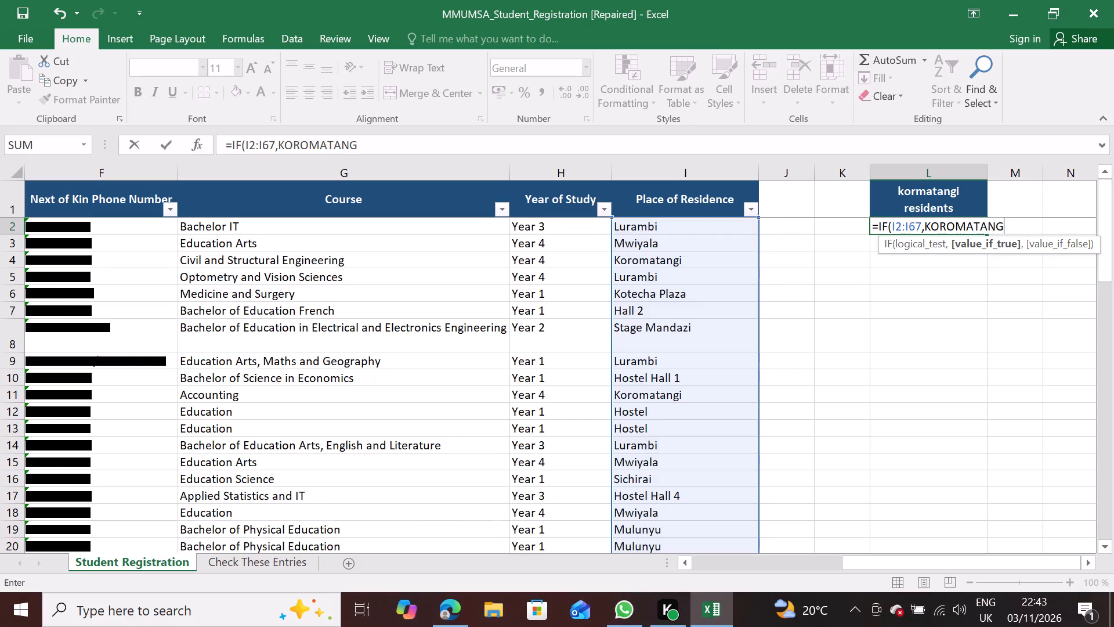
key("i")
key("shift+parenright")
key("Return")
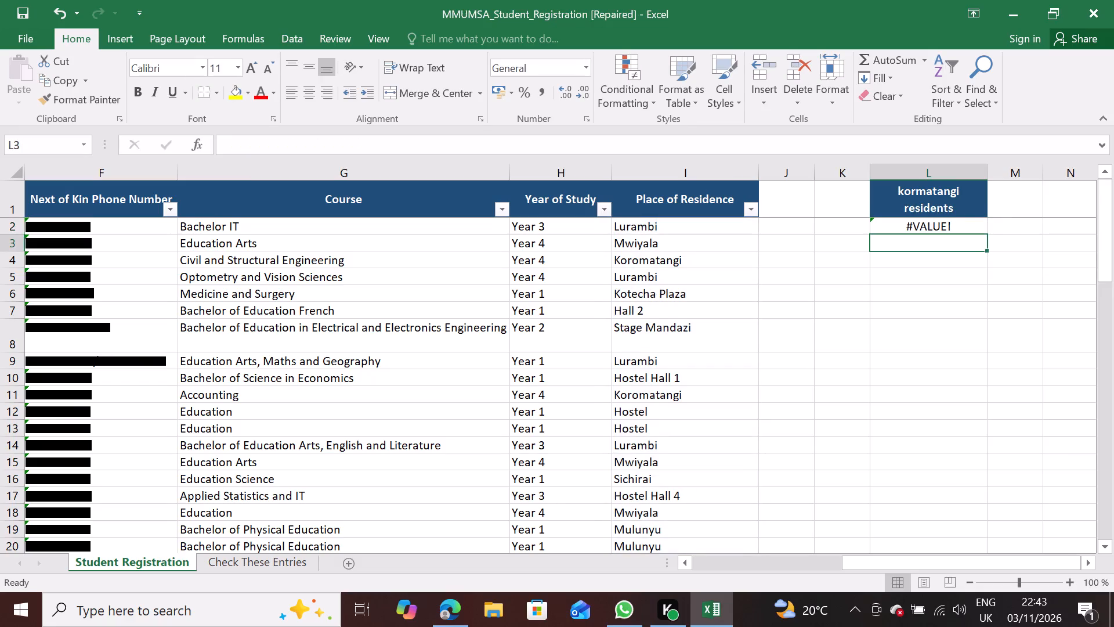
Select cell L2 again to review its IF formula.
left_click(954, 229)
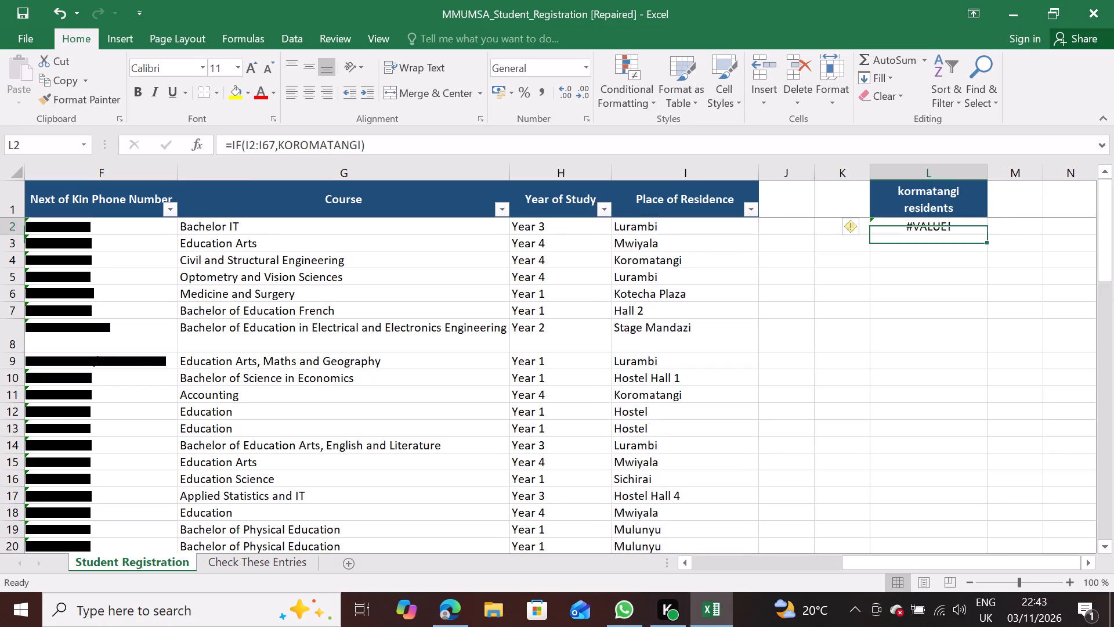
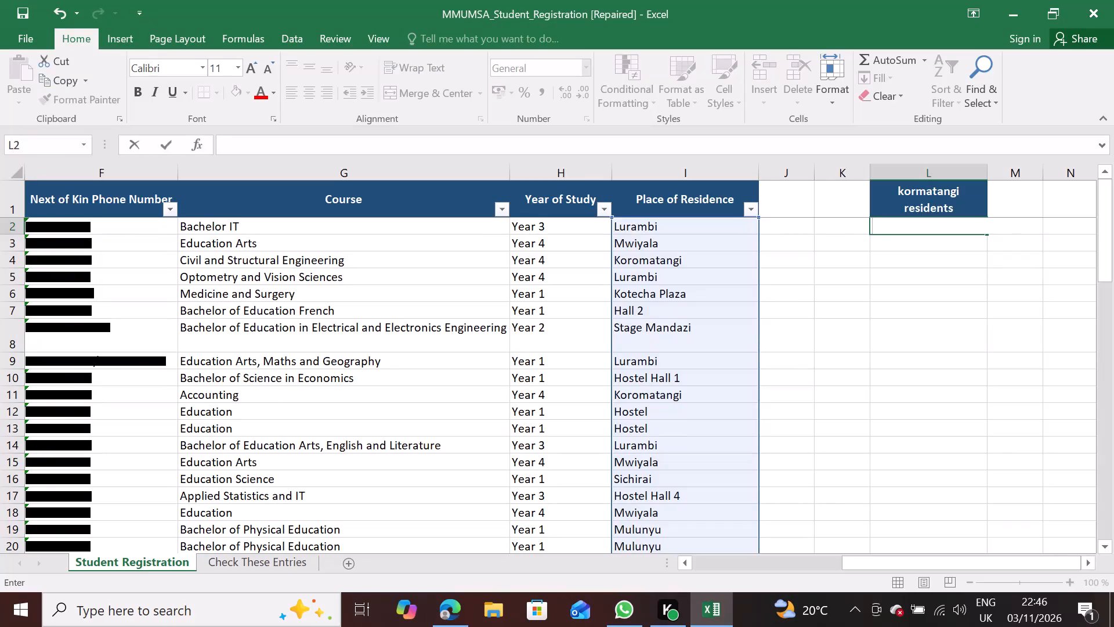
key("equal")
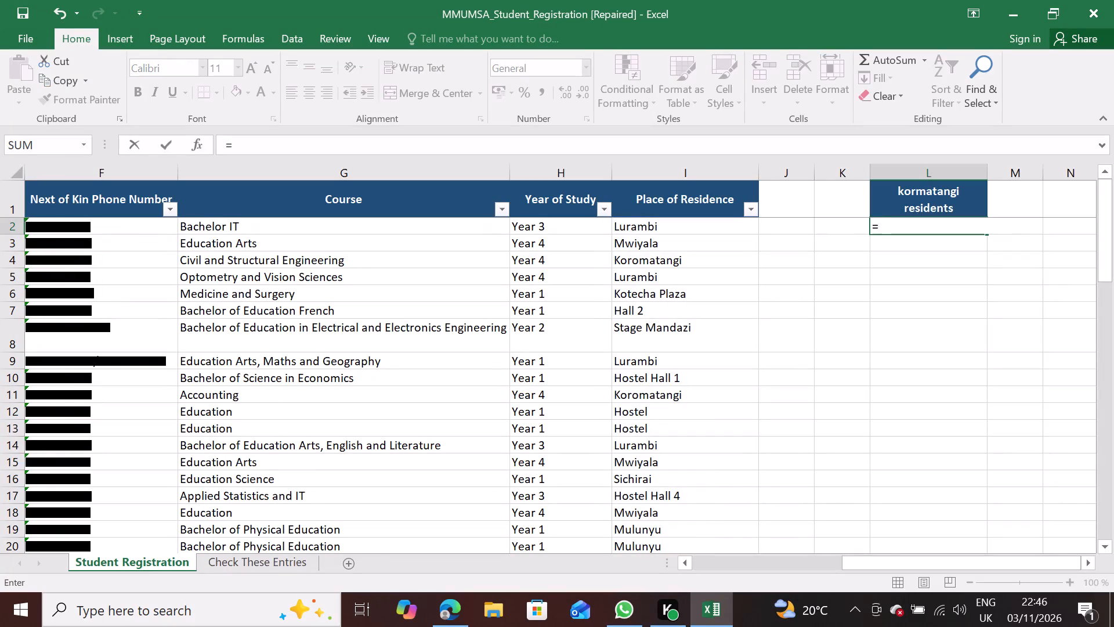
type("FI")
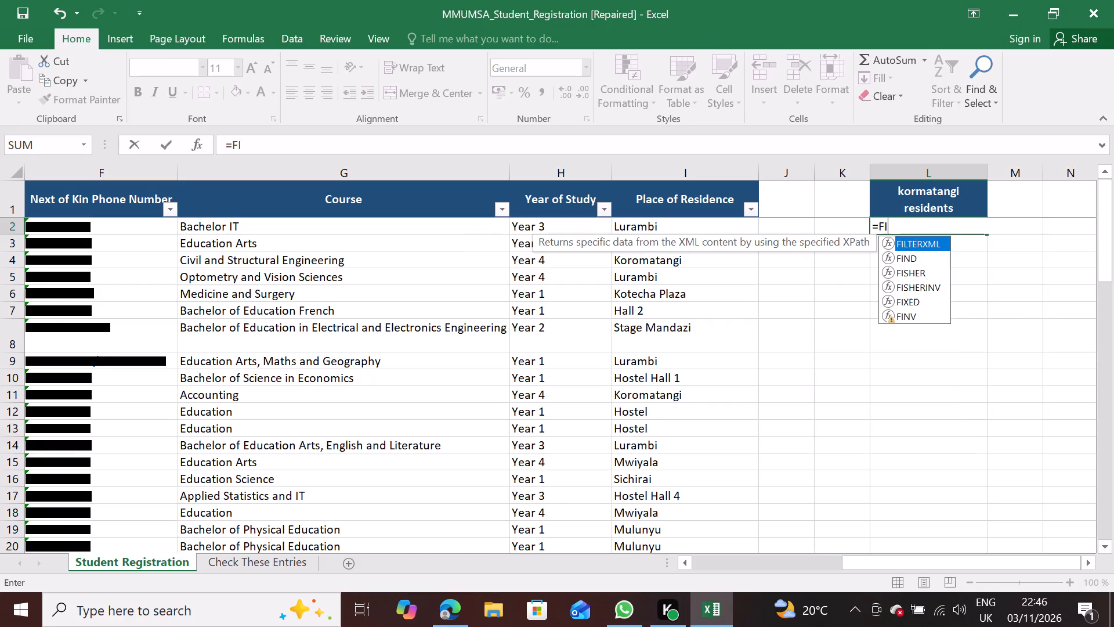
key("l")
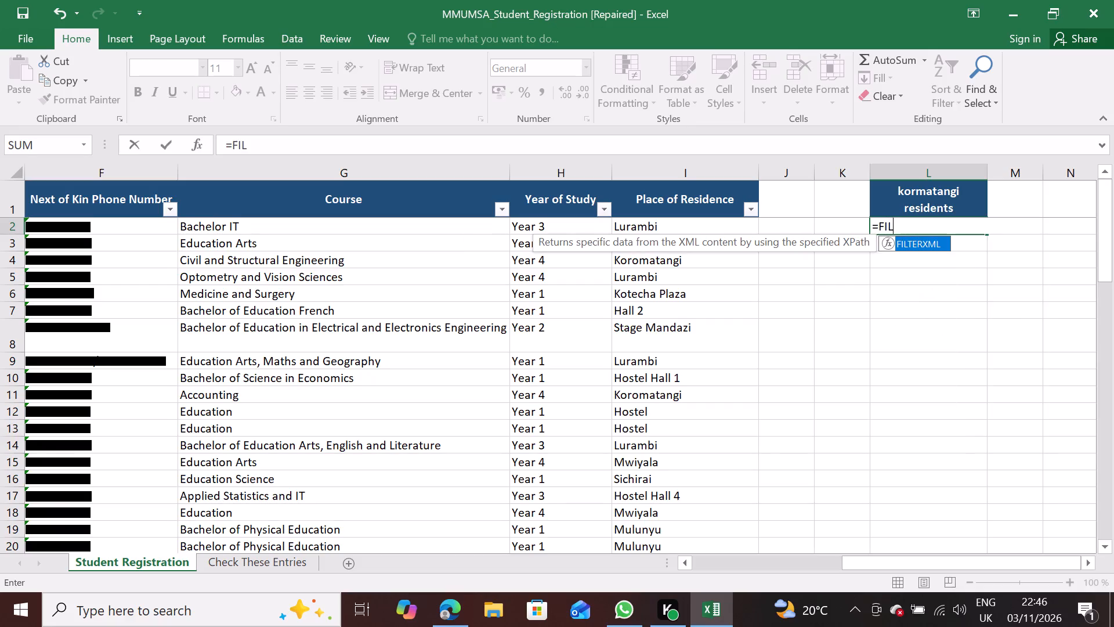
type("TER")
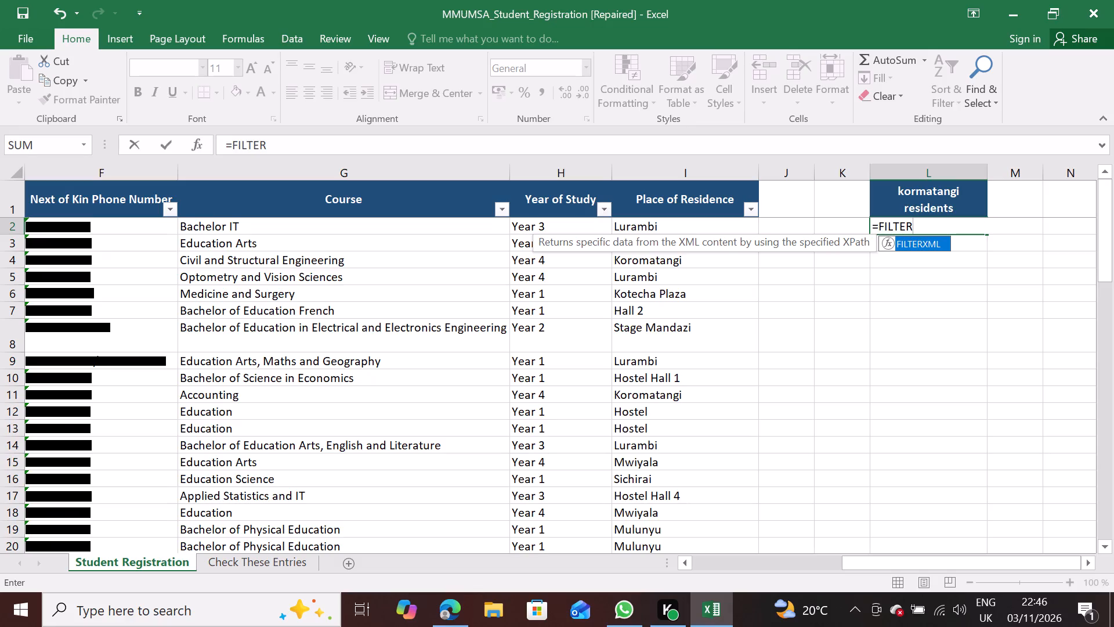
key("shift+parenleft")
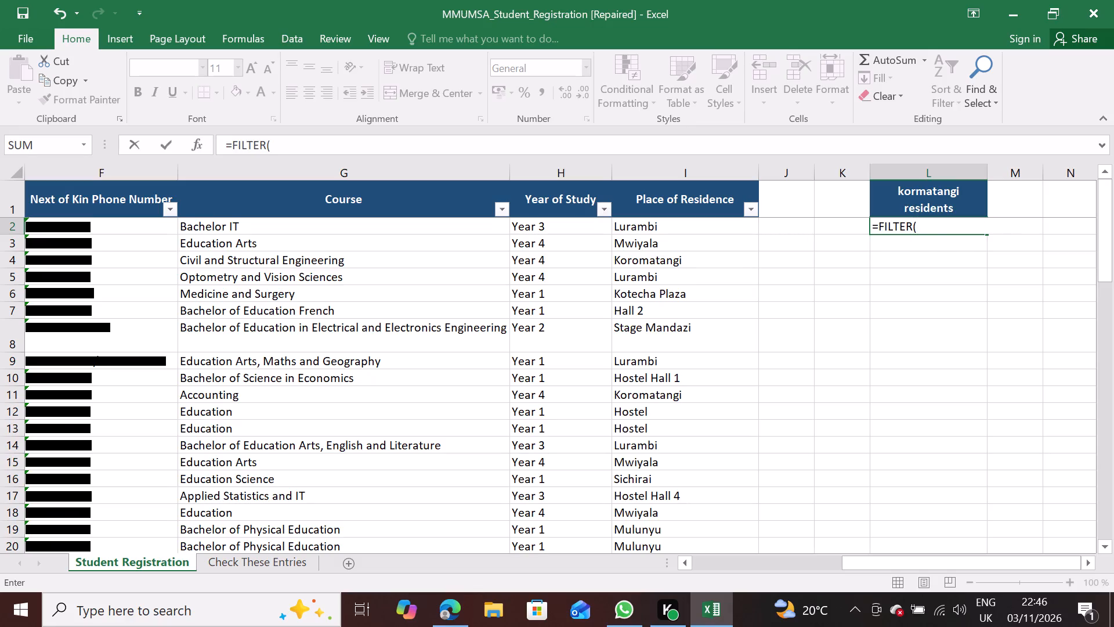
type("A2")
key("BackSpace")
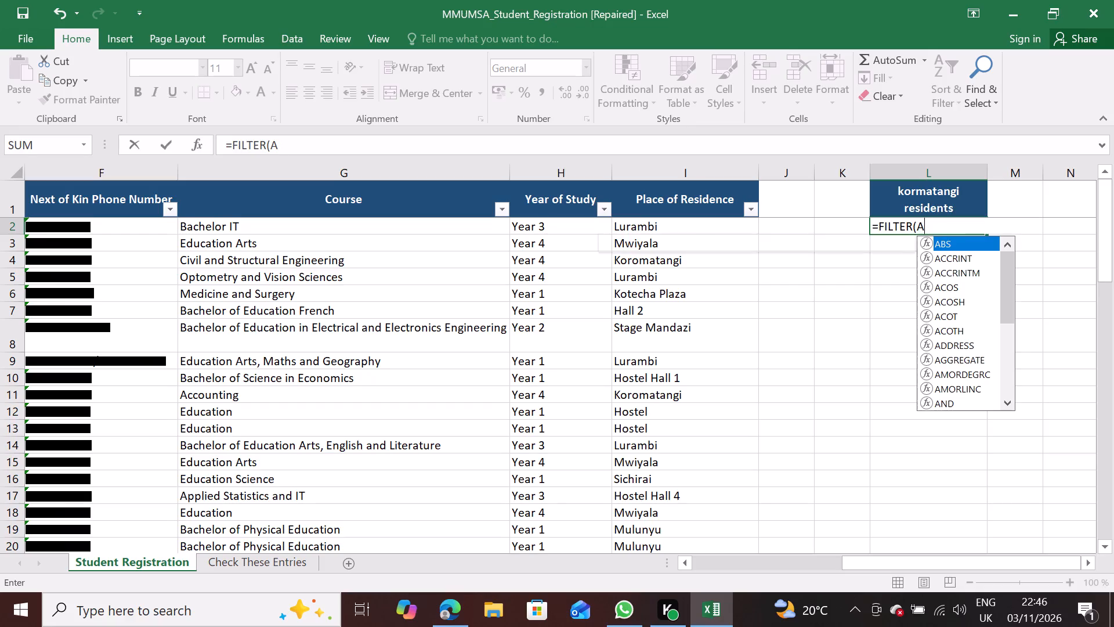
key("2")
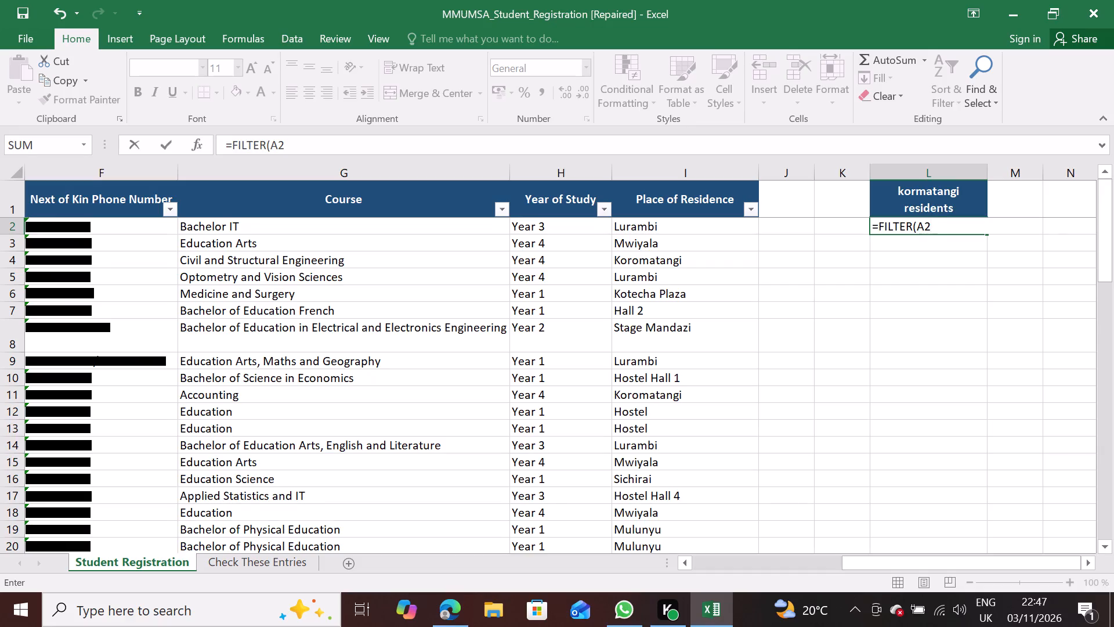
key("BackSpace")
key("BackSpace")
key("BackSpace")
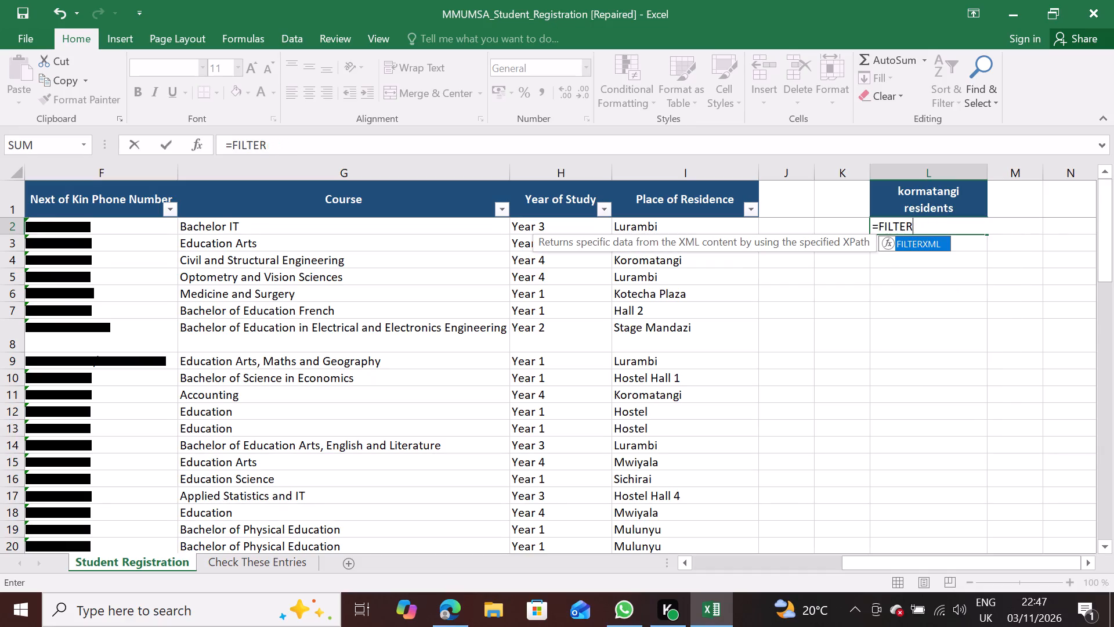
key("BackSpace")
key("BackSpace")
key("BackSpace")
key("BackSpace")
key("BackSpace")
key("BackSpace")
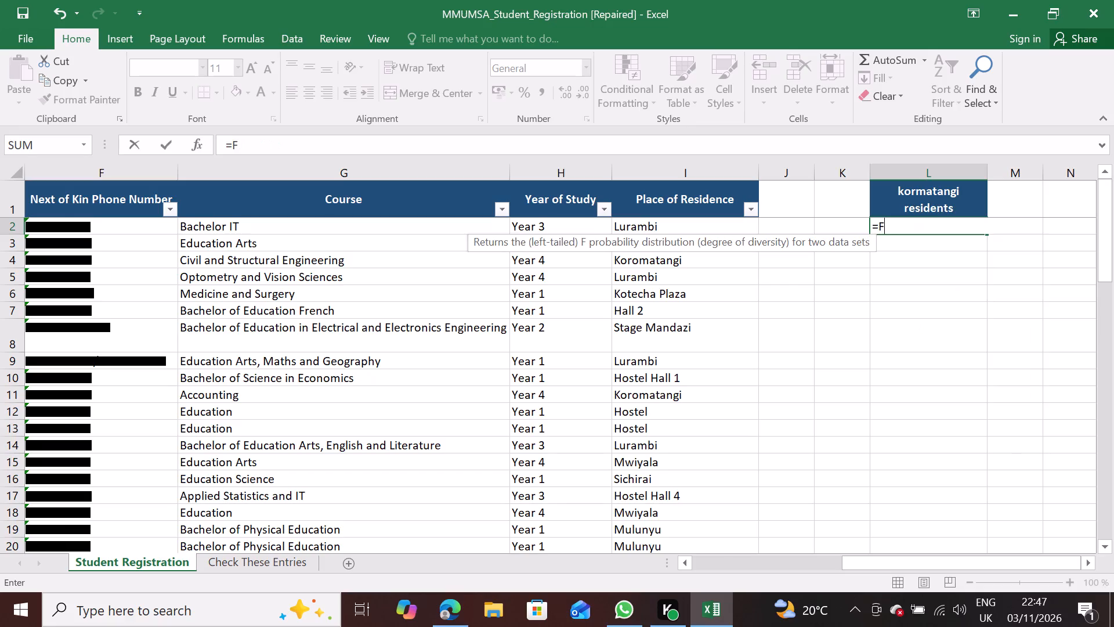
Enter the formula =IF(I2="koromatangi",A2) in cell L2 under the kormatangi residents heading.
key("i")
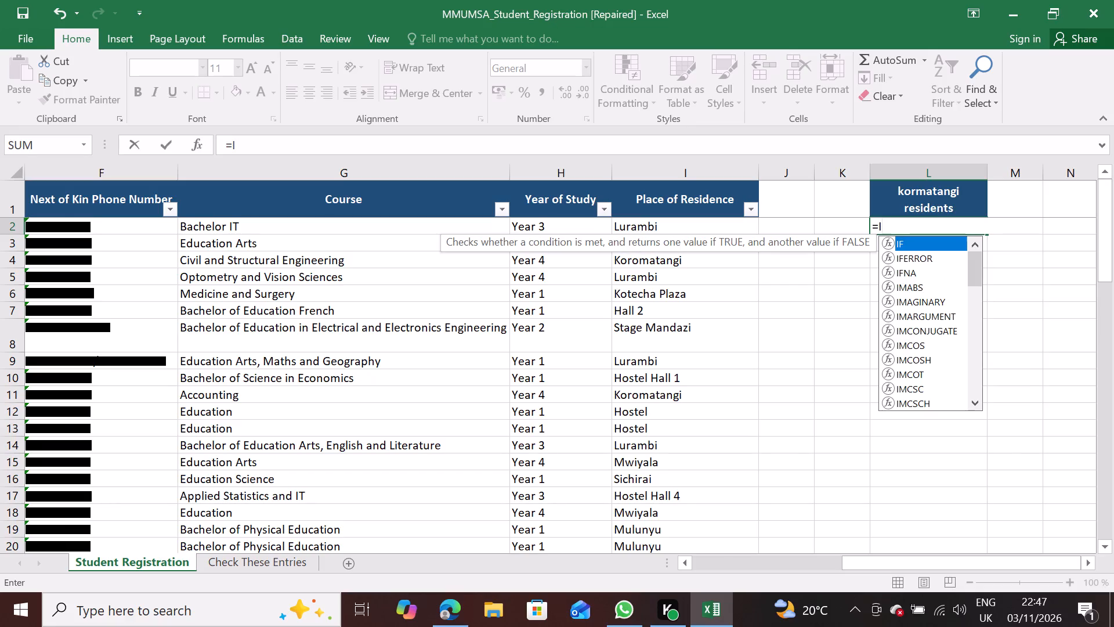
key("f")
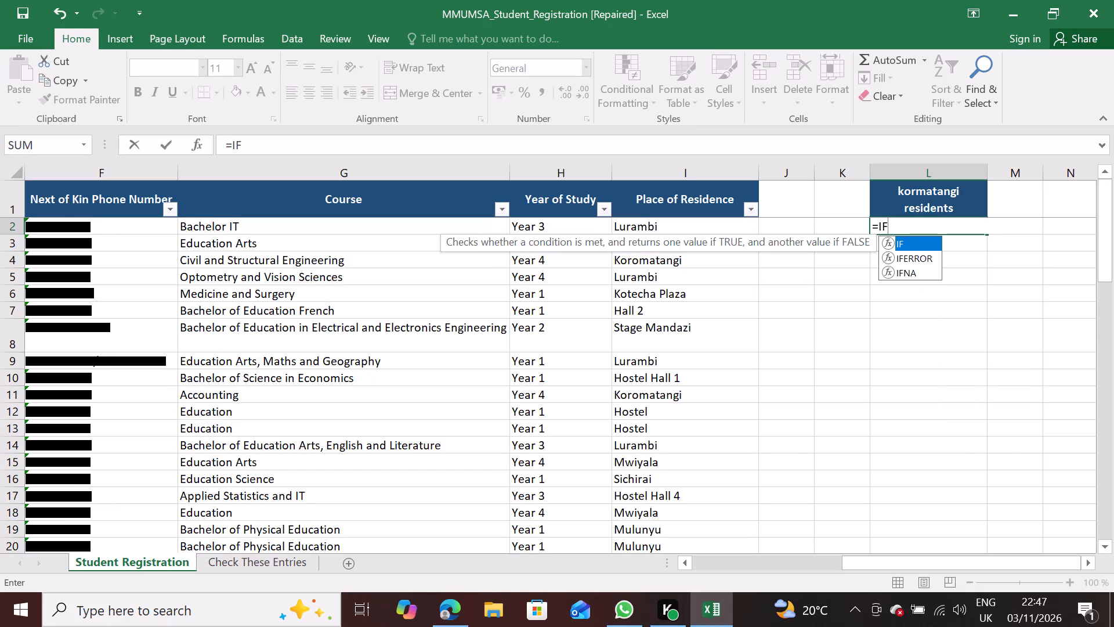
key("shift+parenleft")
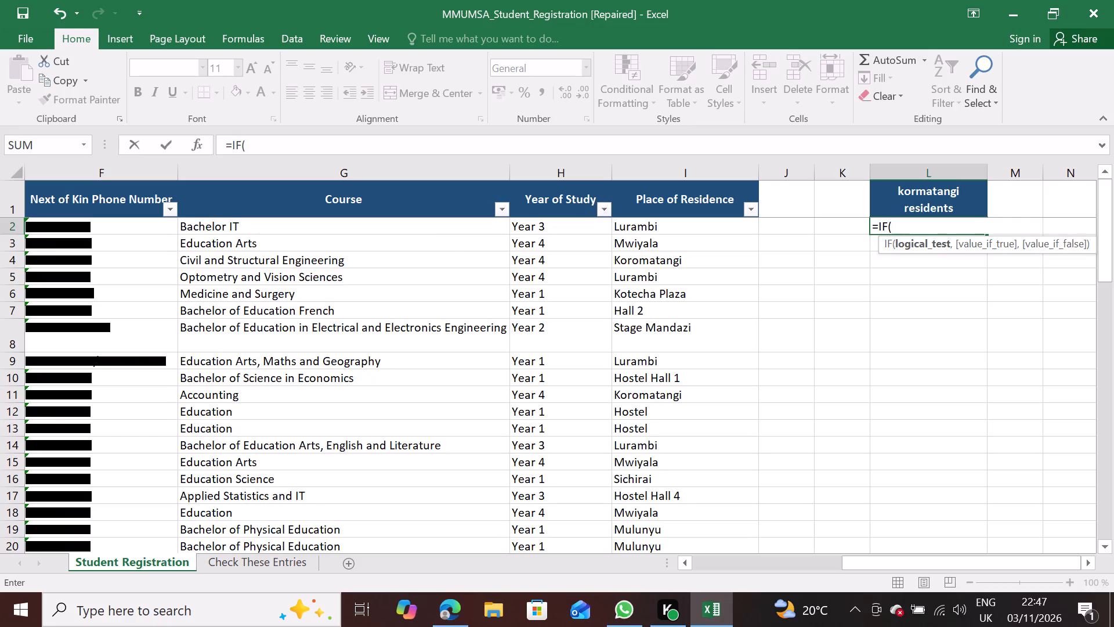
type("I2")
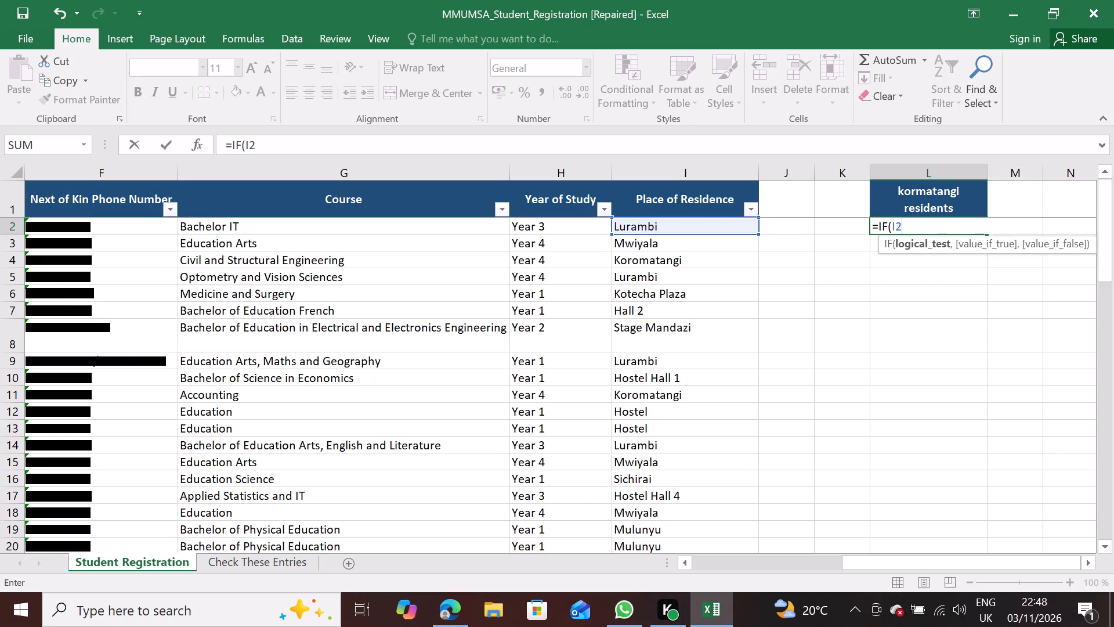
key("equal")
key("shift+at")
key("BackSpace")
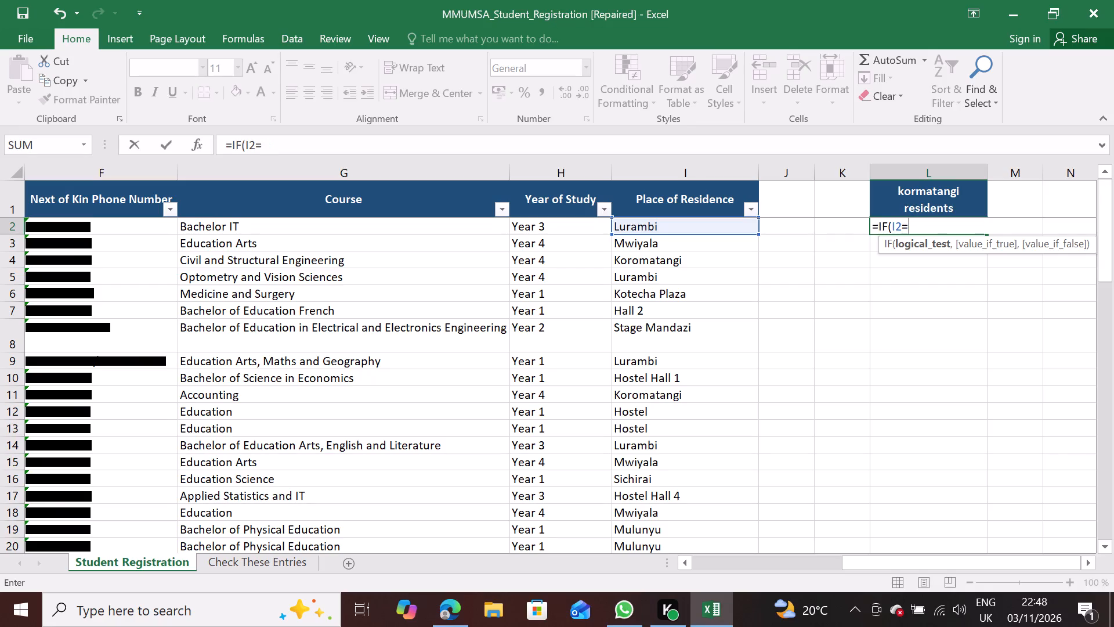
key("2")
key("BackSpace")
key("shift+quotedbl")
type("koromatang")
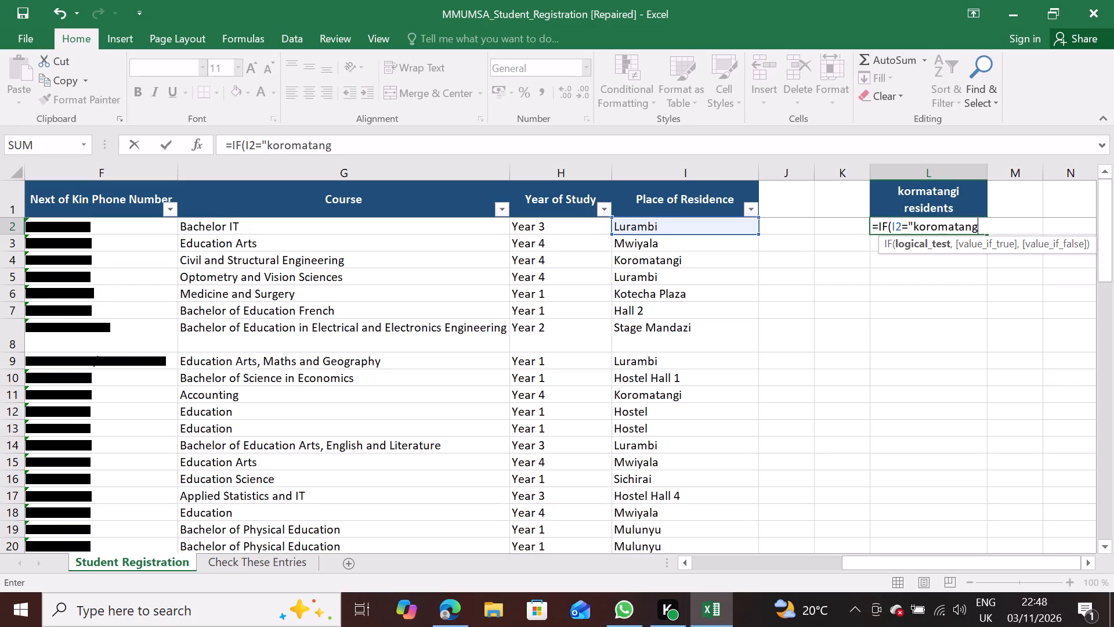
key("i")
key("shift+at")
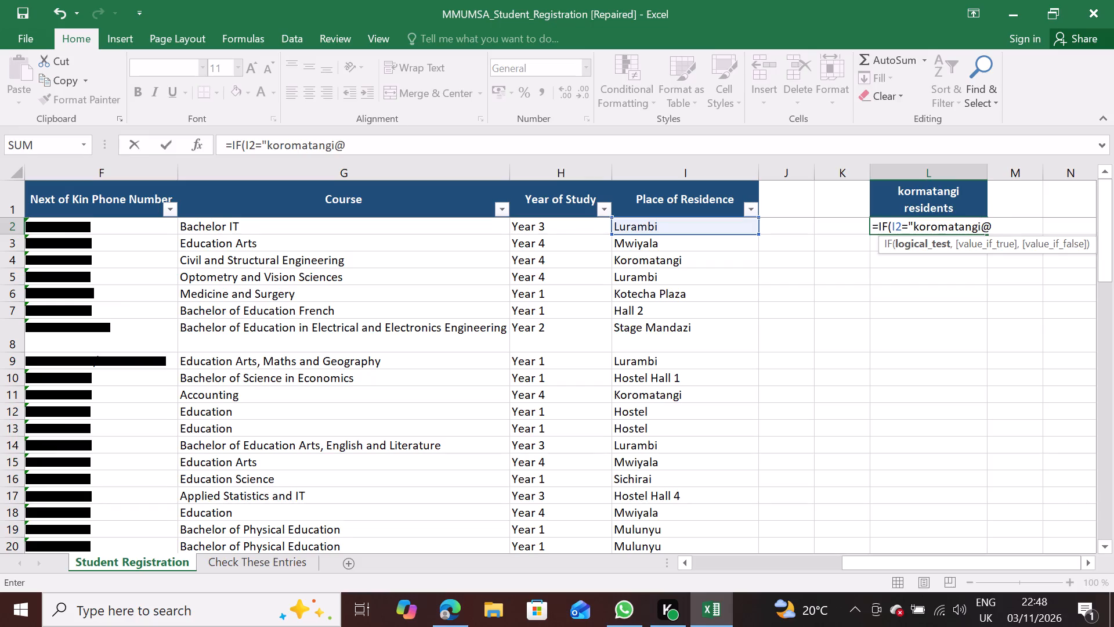
key("BackSpace")
key("shift+quotedbl")
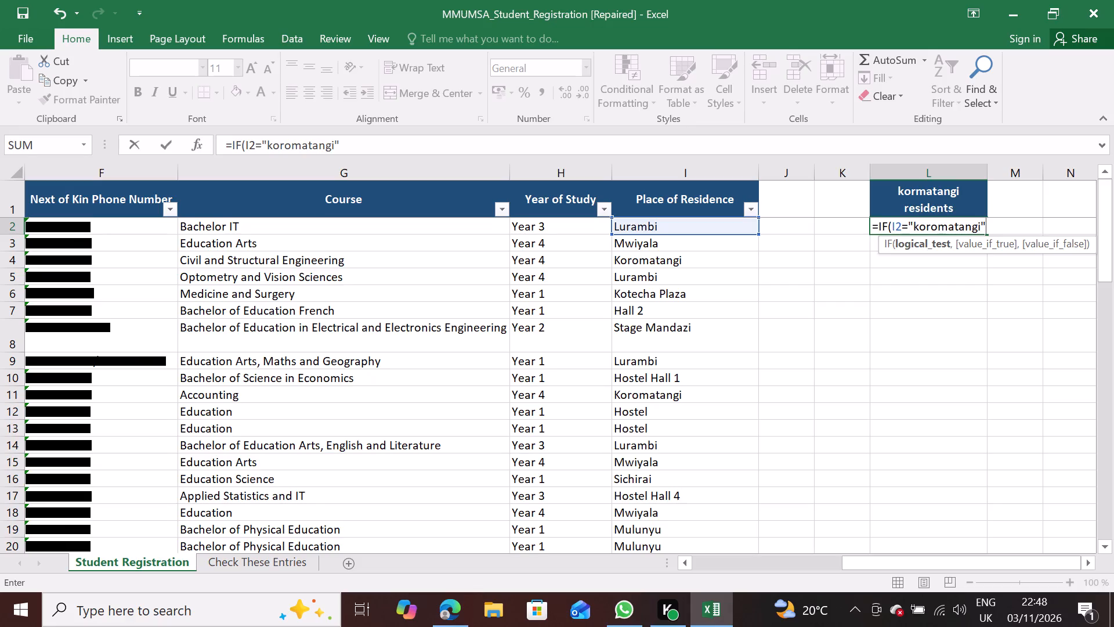
key("comma")
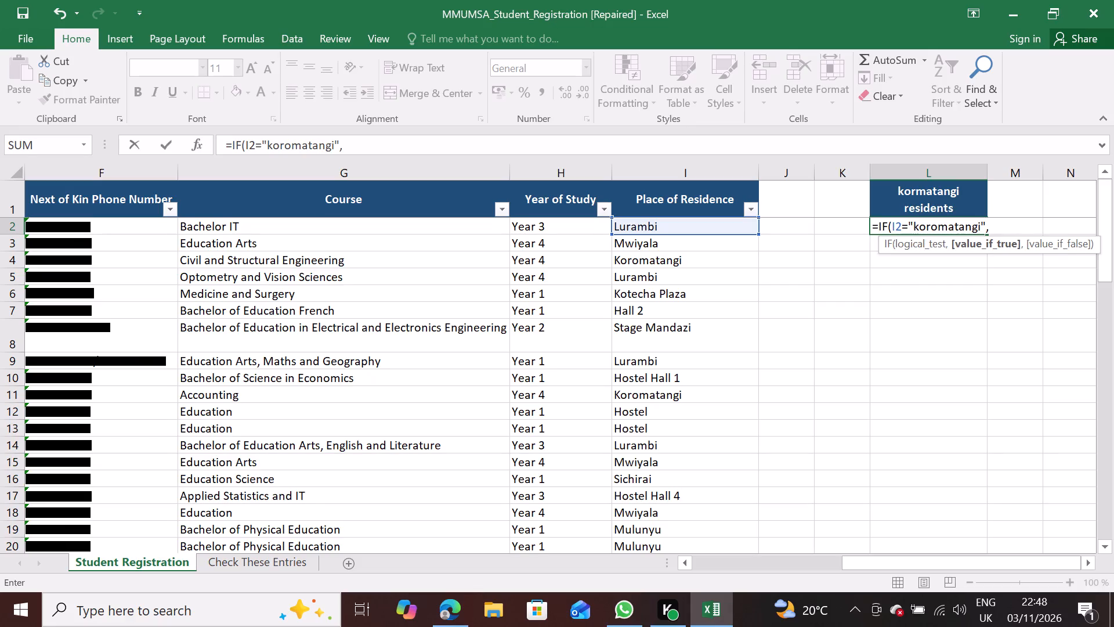
key("a")
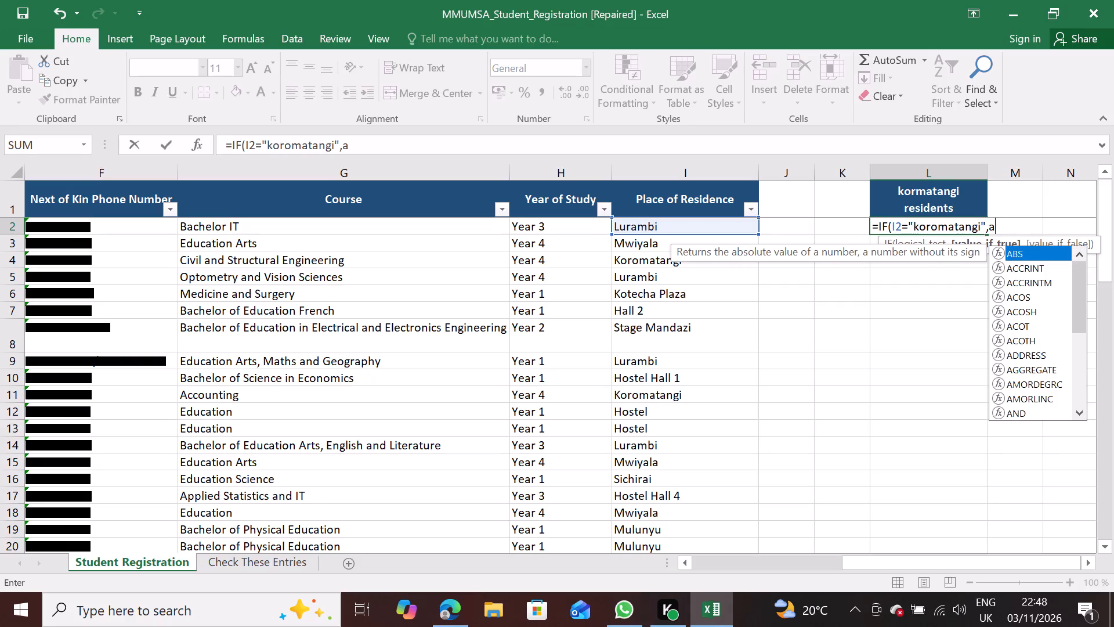
key("BackSpace")
type("A2")
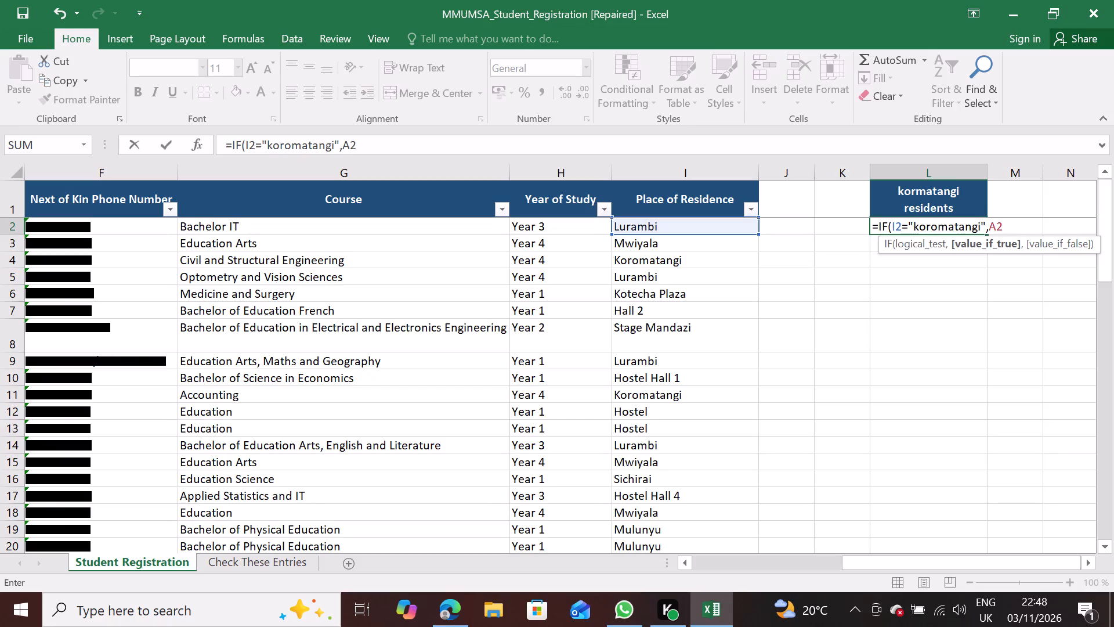
key("shift+parenright")
key("Return")
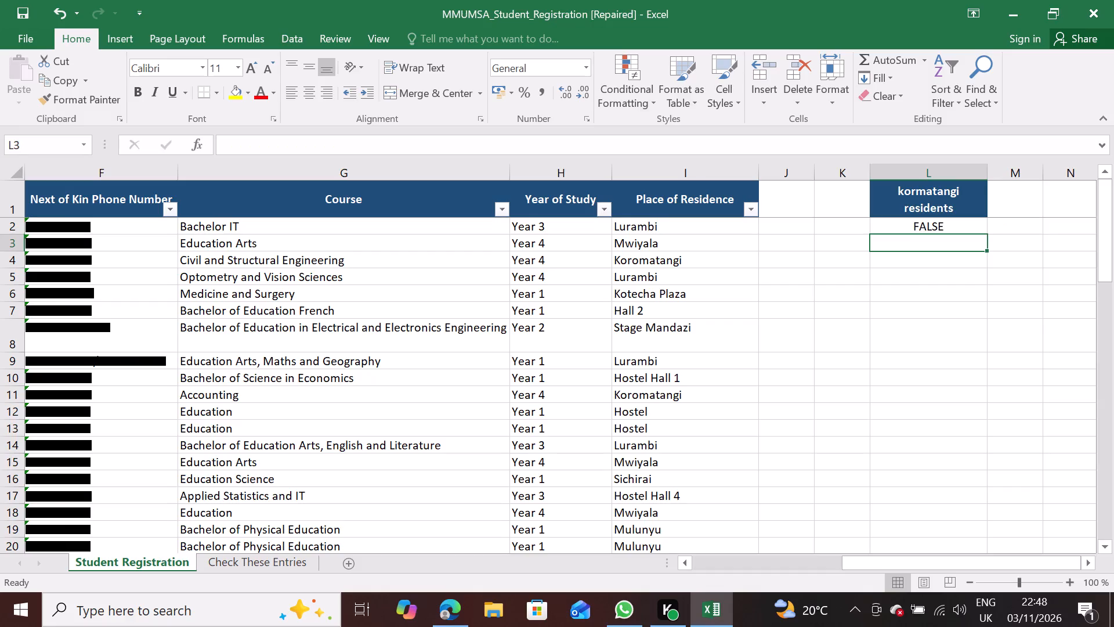
Fill the IF formula from cell L2 down through L9.
left_click(923, 226)
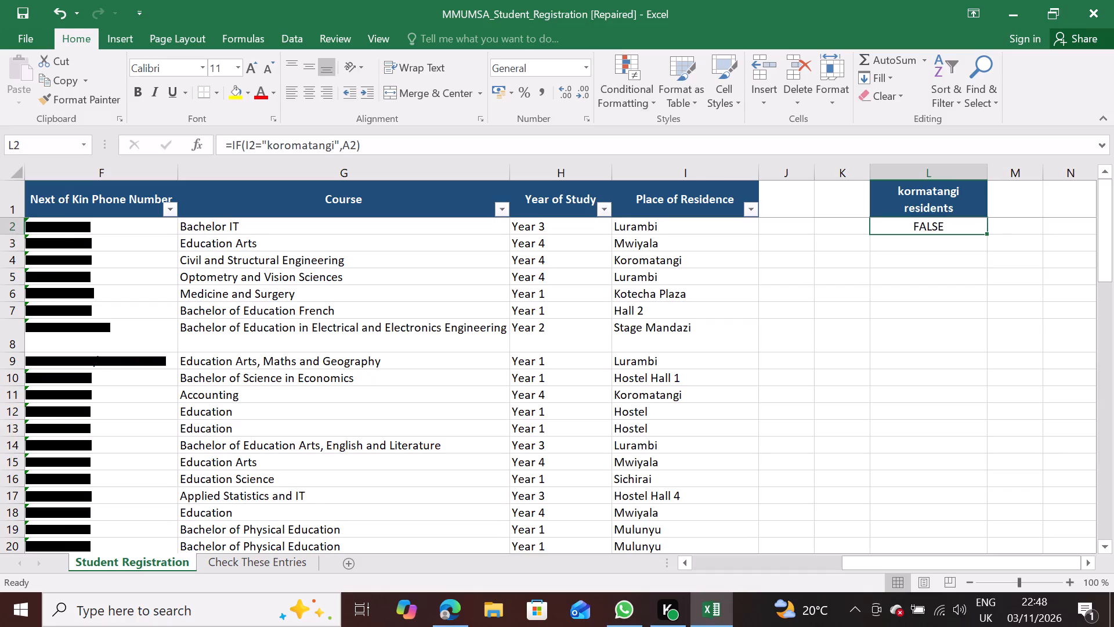
left_click_drag(986, 236, 986, 330)
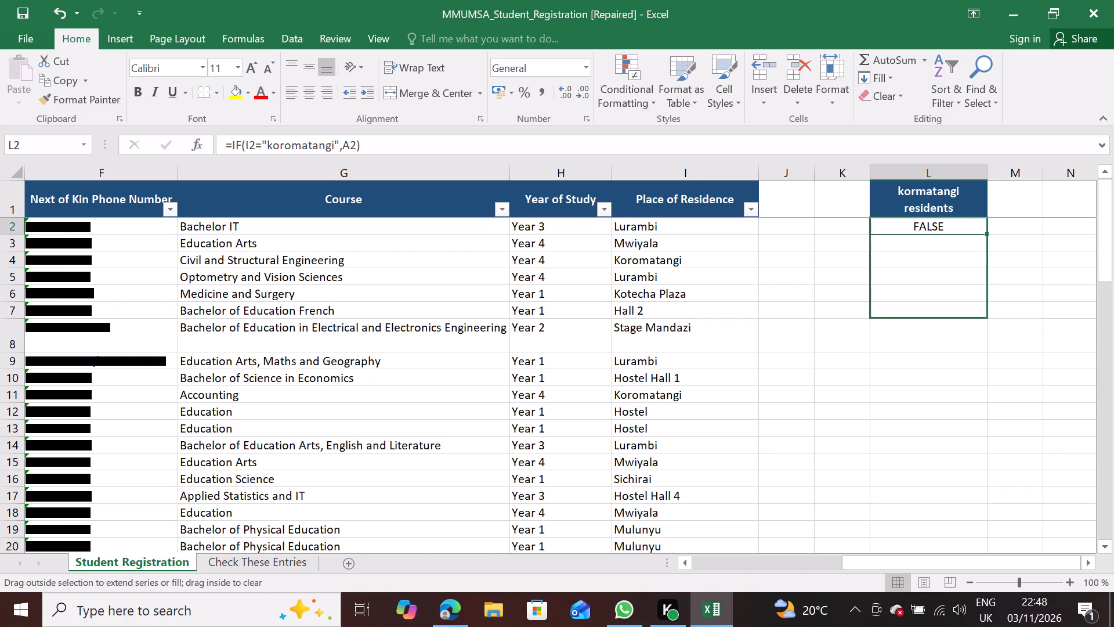
left_click_drag(986, 330, 985, 371)
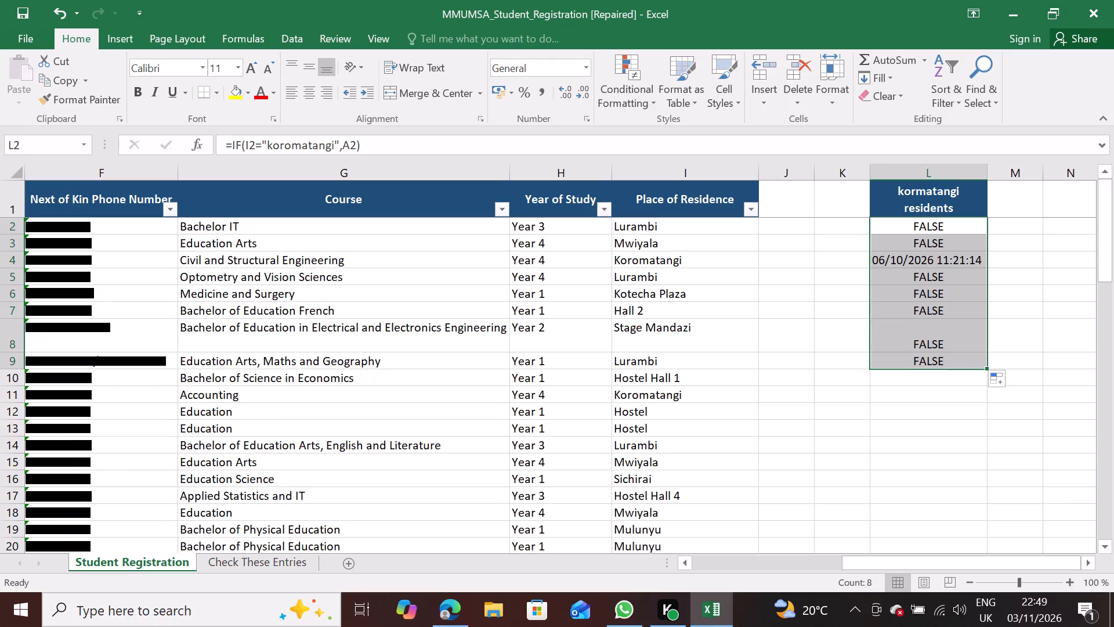
Check the Timestamp and Student Name columns against the filled formula cells, and select the kormatangi residents heading in L1.
scroll(665, 408, "right", 9)
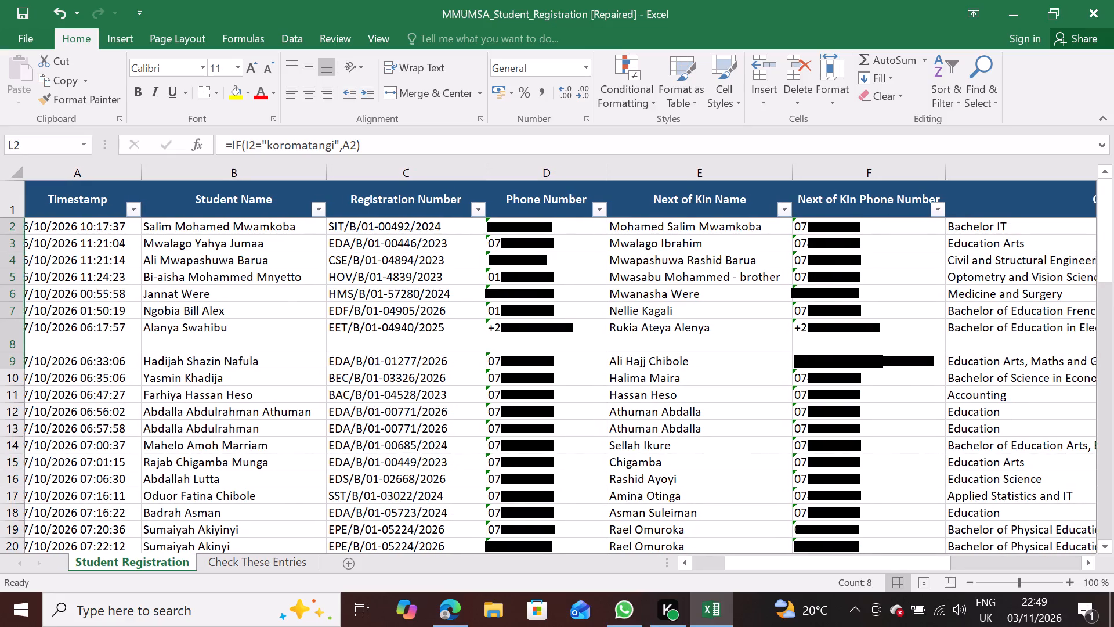
scroll(551, 391, "left", 6)
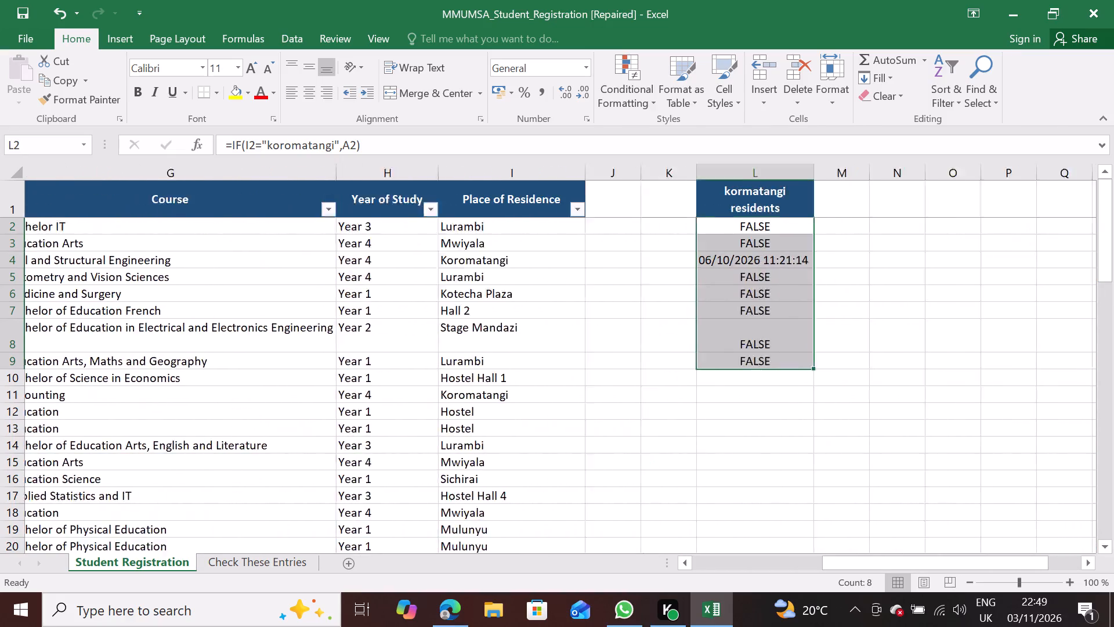
left_click(466, 201)
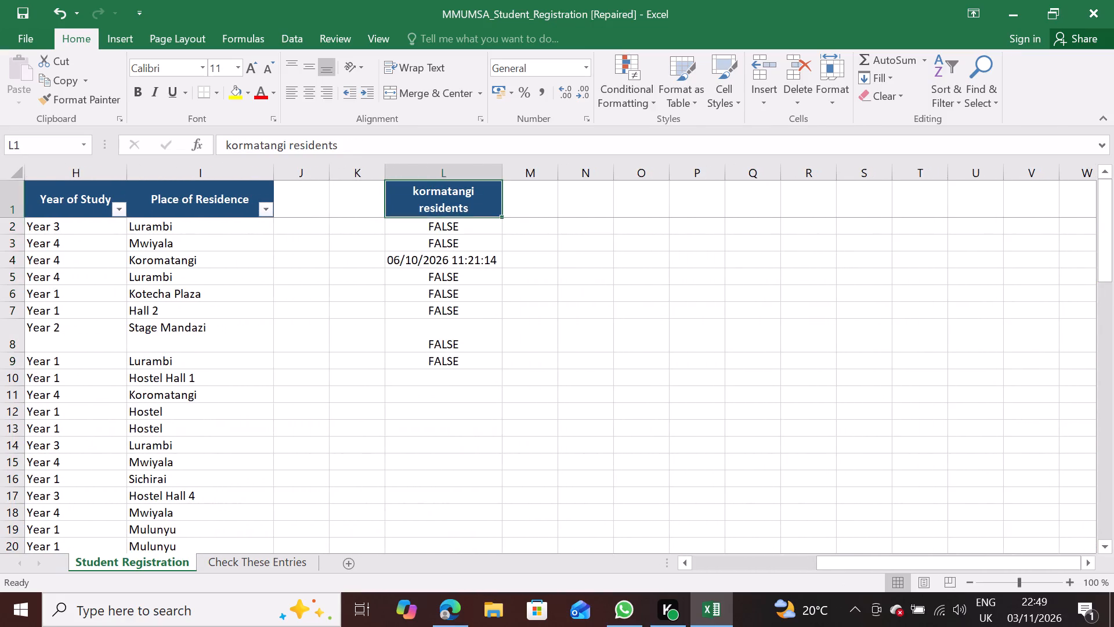
left_click(503, 219)
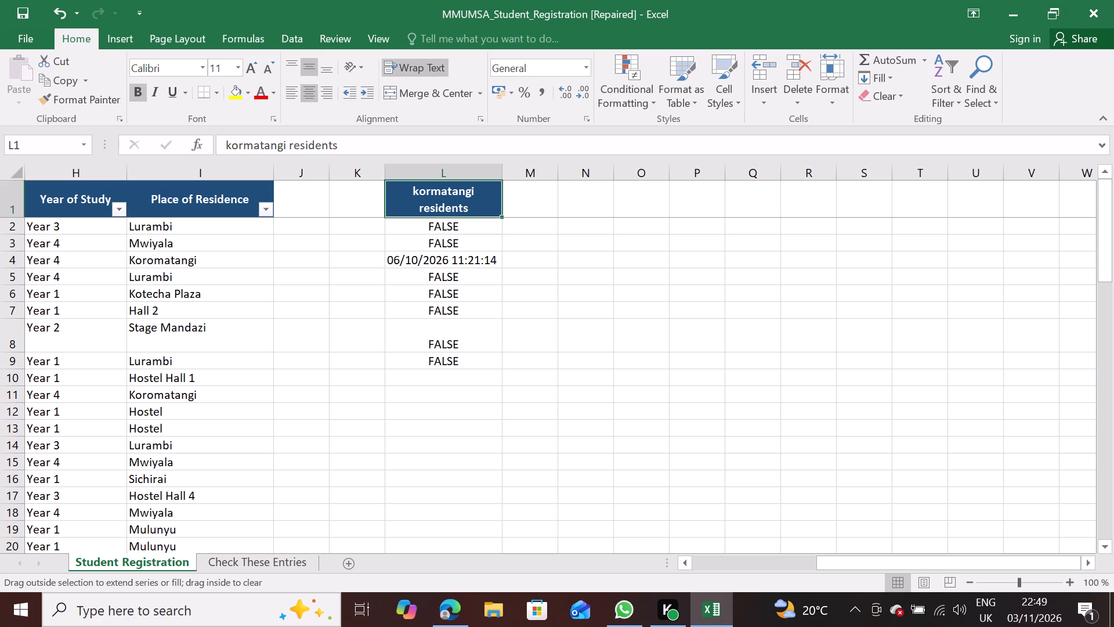
Change the formula in cell L2 to =IF(I2="koromatangi",B2) so it returns the student name.
left_click(500, 215)
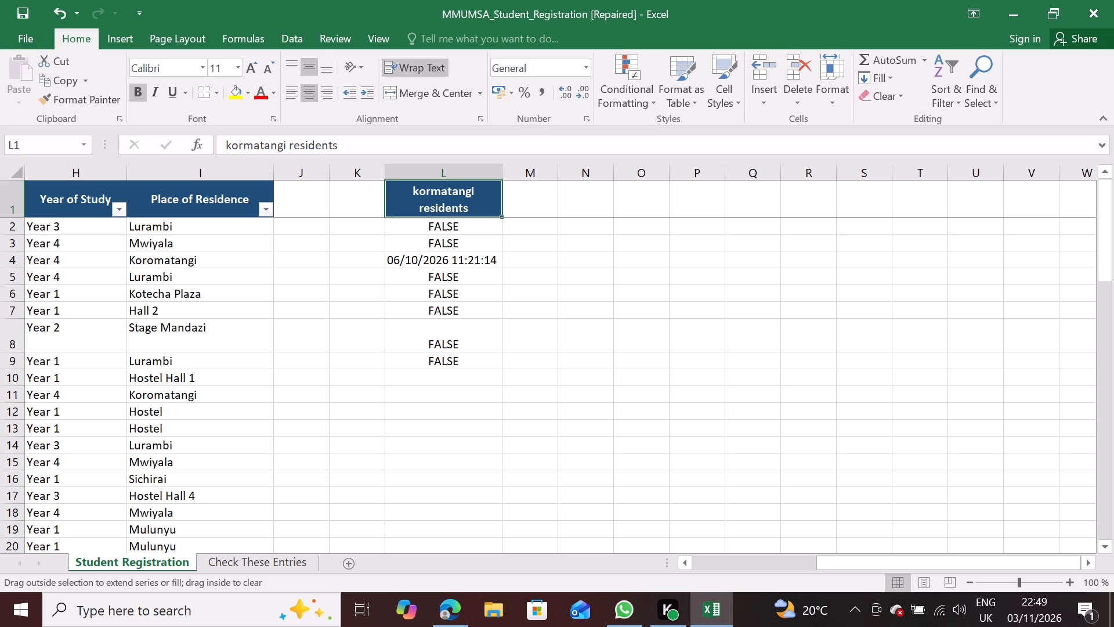
left_click(479, 229)
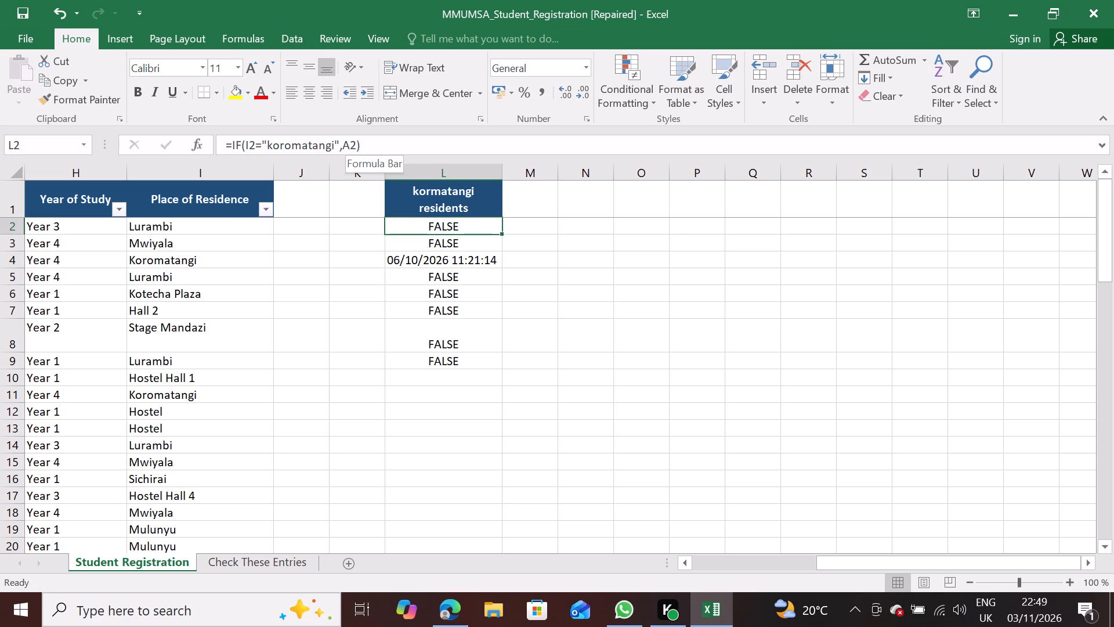
left_click(351, 143)
key("BackSpace")
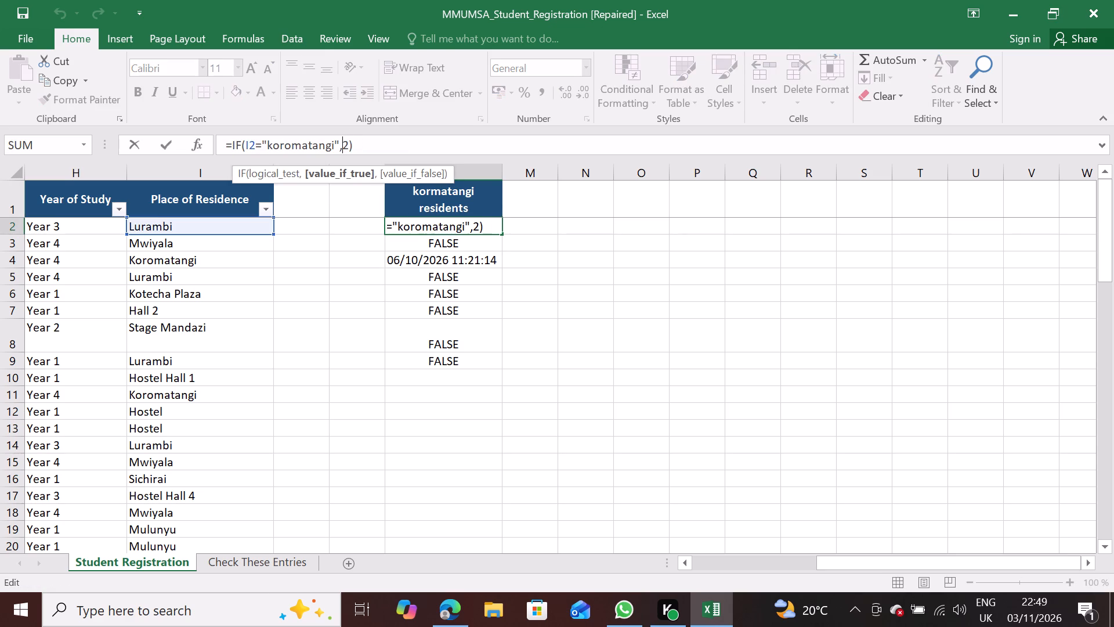
key("b")
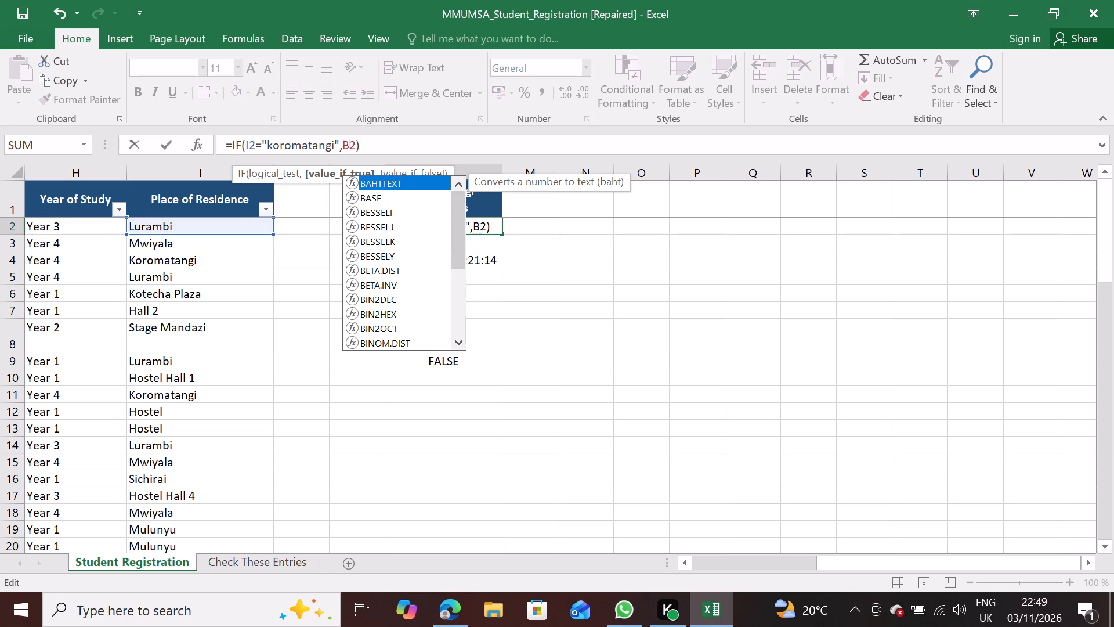
key("Return")
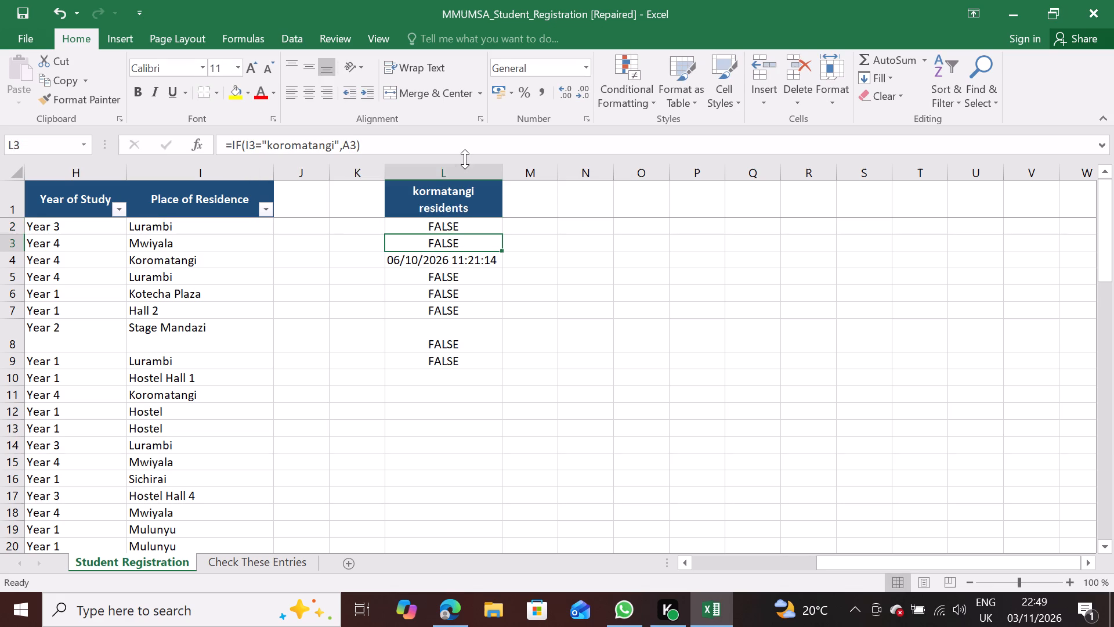
Fill the updated IF formula from cell L2 down through L67, the last student row.
left_click(482, 218)
left_click(489, 233)
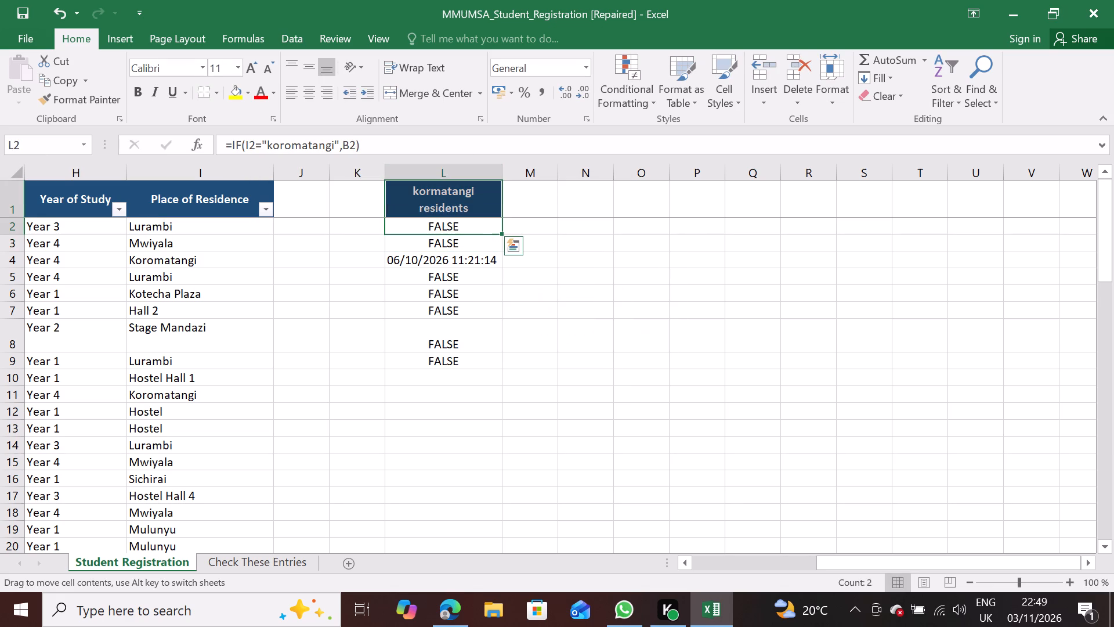
left_click(469, 227)
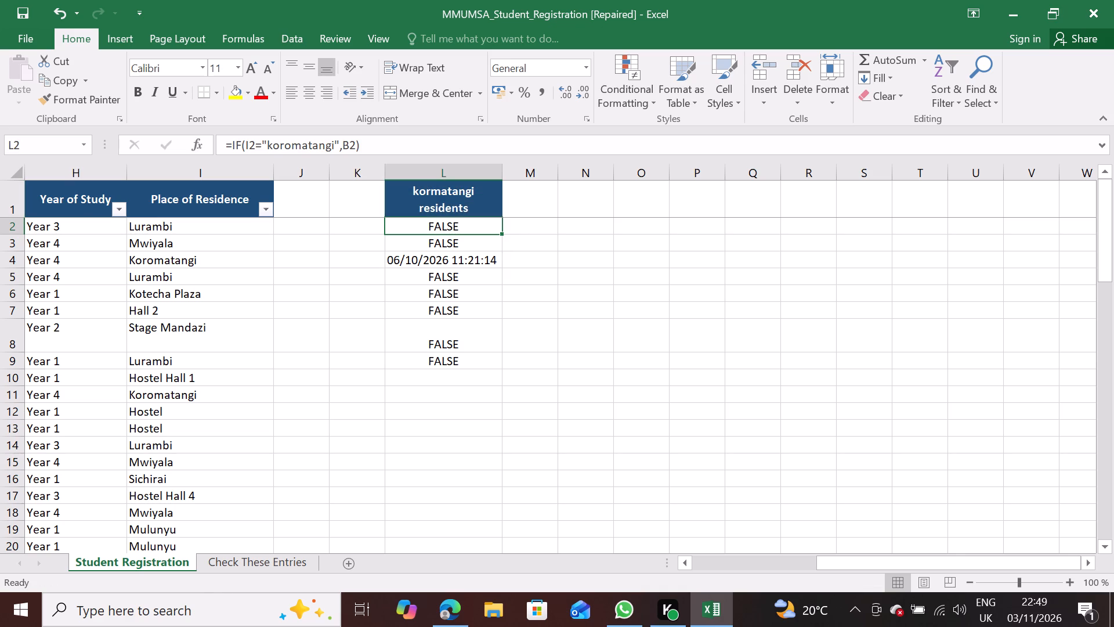
left_click_drag(500, 234, 506, 413)
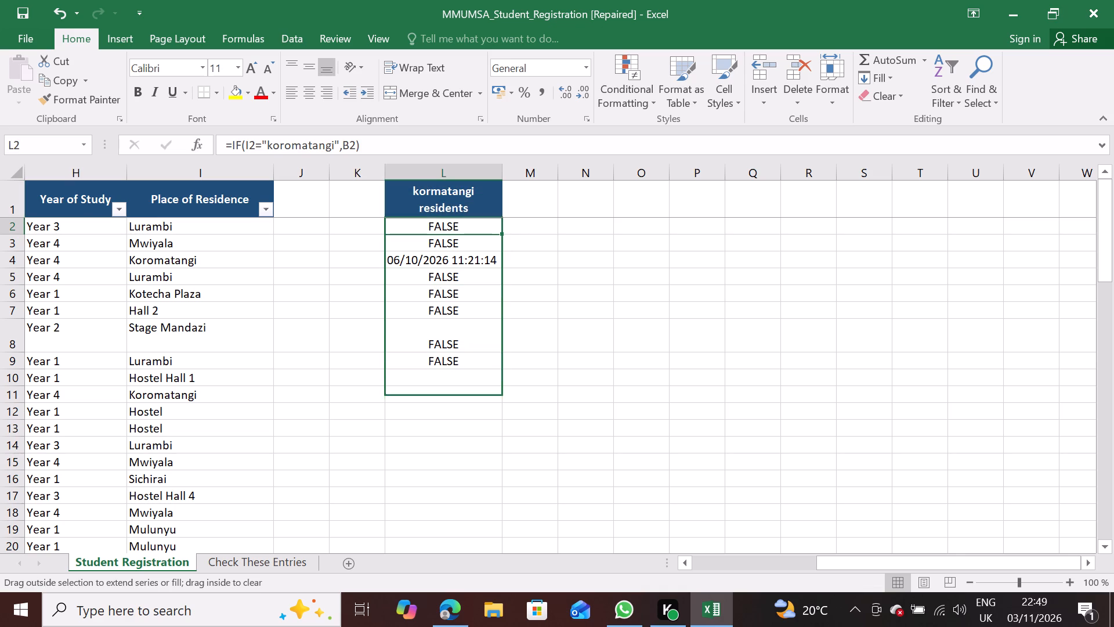
left_click_drag(506, 413, 507, 626)
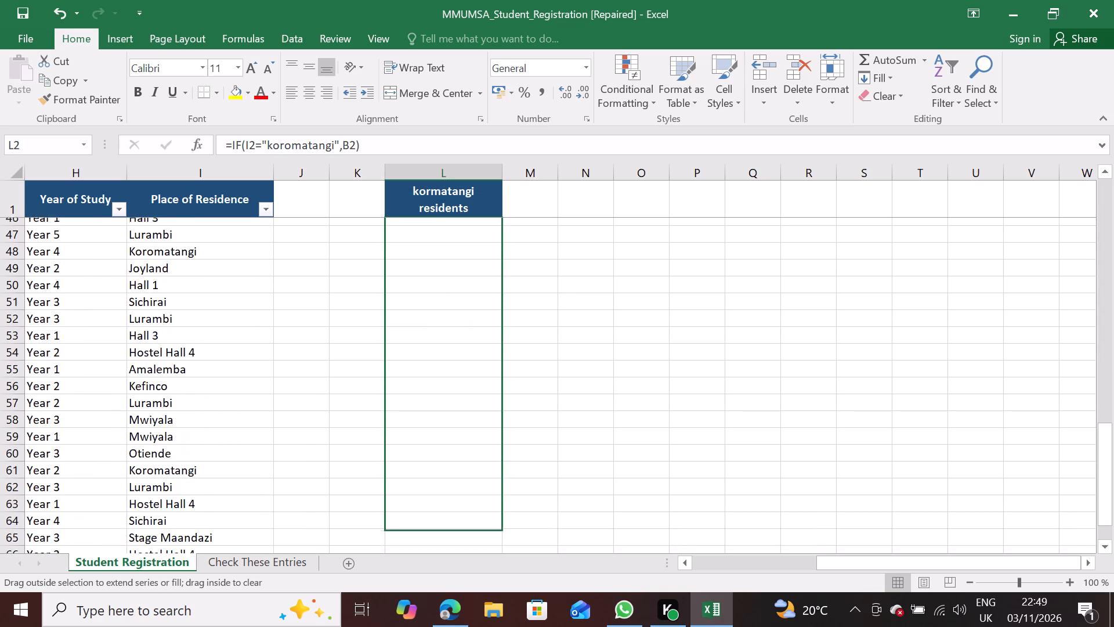
left_click_drag(507, 626, 478, 469)
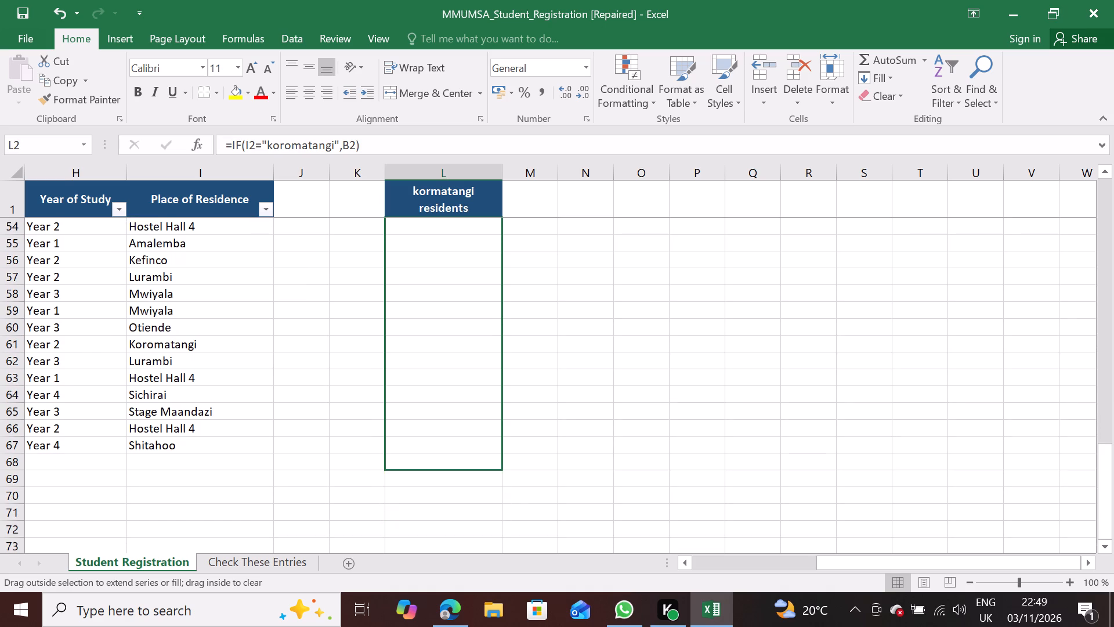
left_click_drag(478, 469, 477, 458)
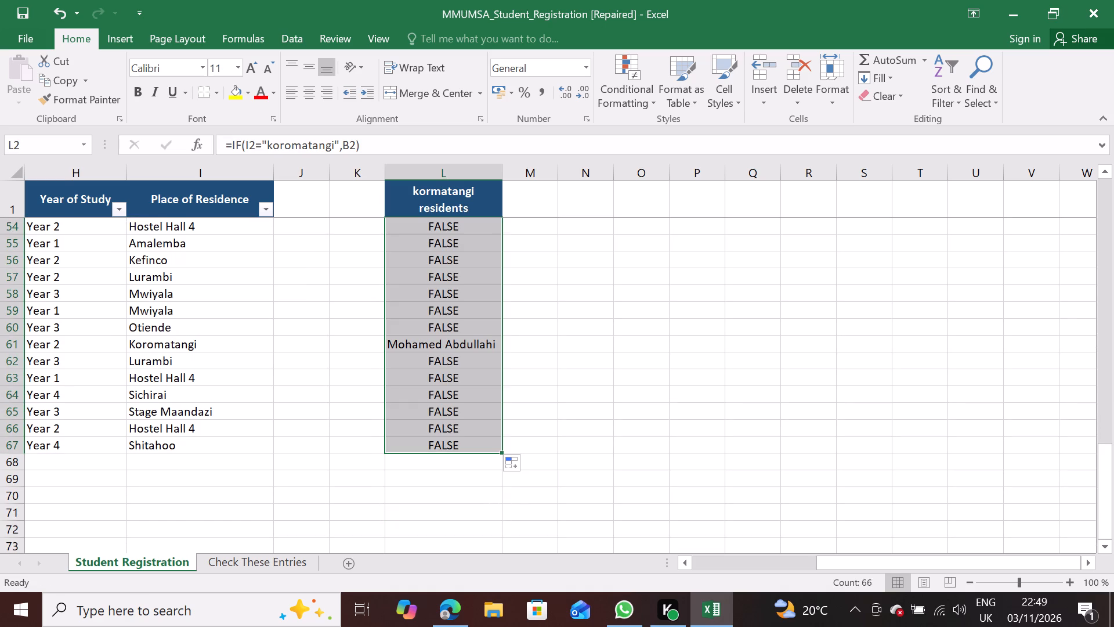
Examine the filled kormatangi residents column against the Place of Residence column, from the last row back to the top.
scroll(483, 335, "up", 3)
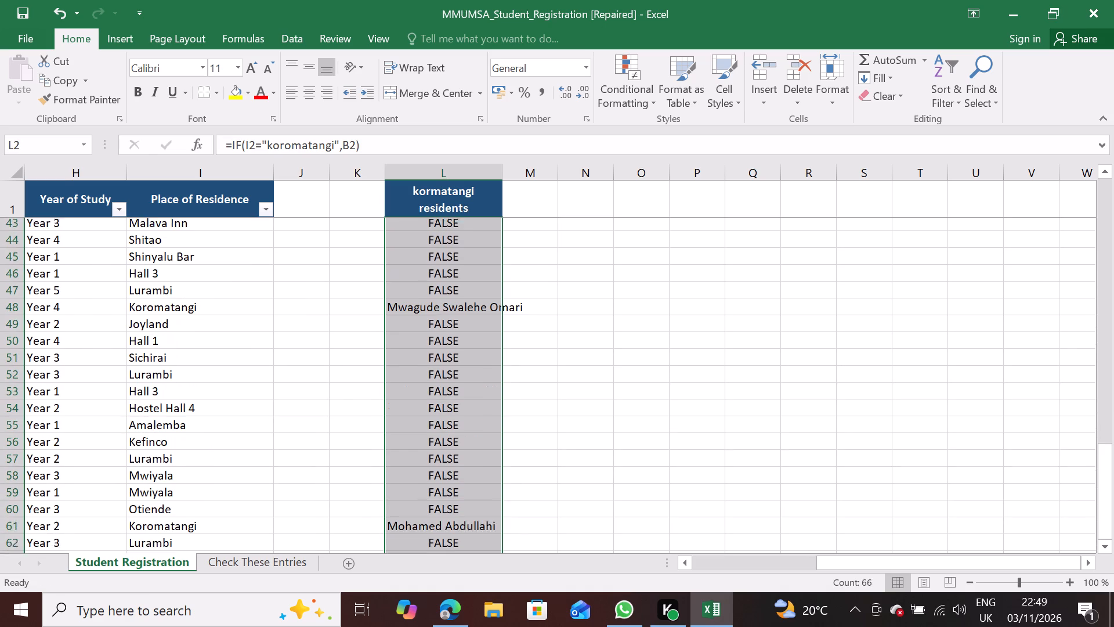
scroll(483, 335, "up", 6)
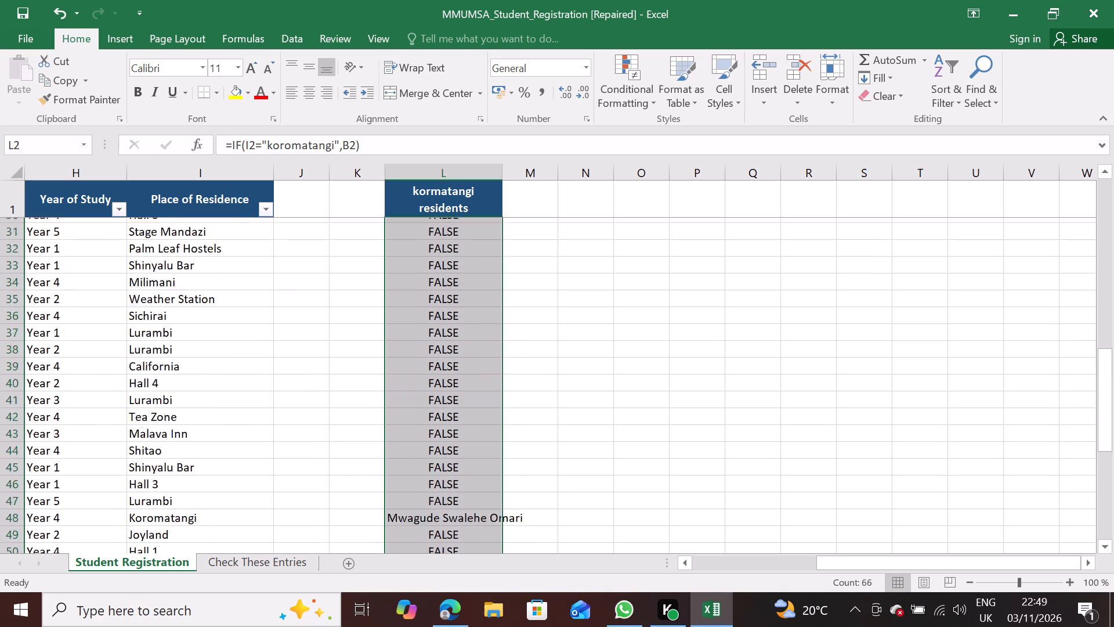
scroll(483, 335, "up", 6)
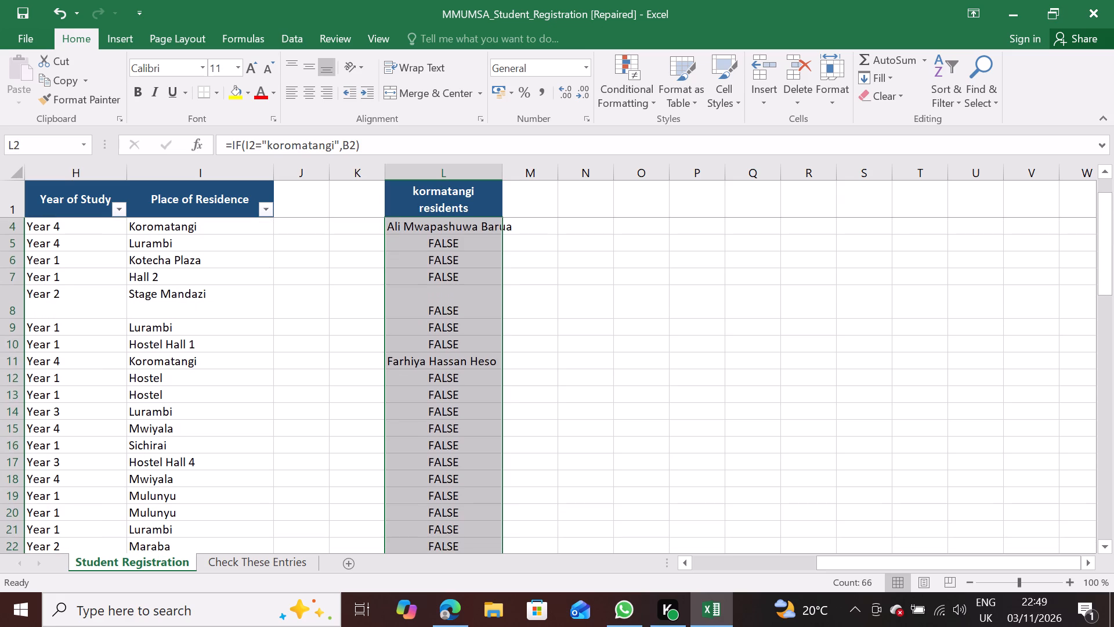
scroll(483, 335, "up", 3)
scroll(483, 335, "down", 1)
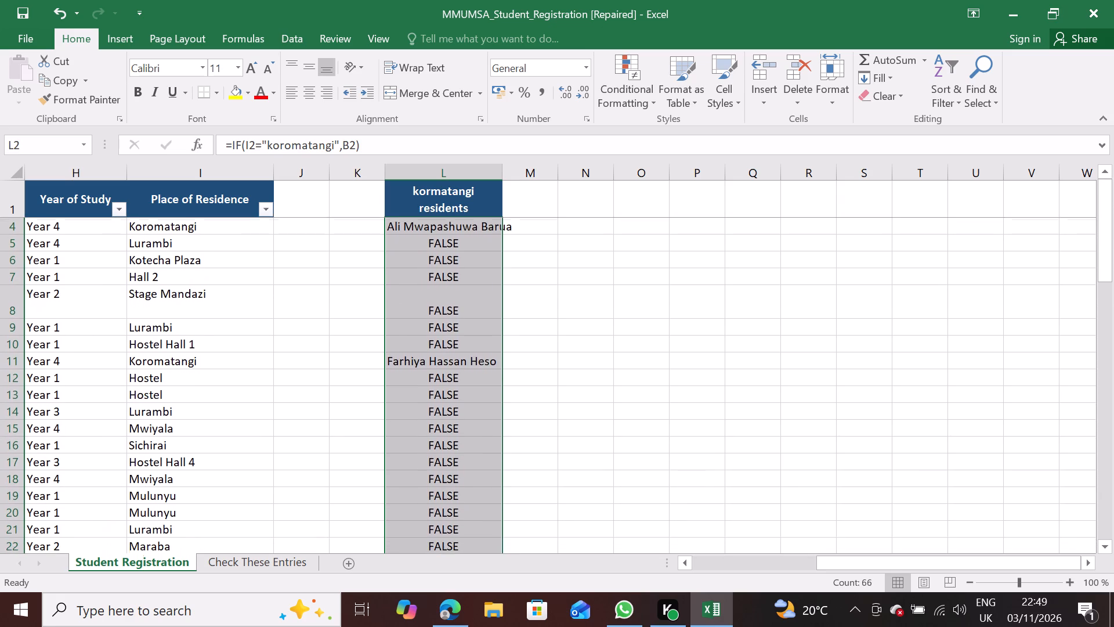
scroll(483, 335, "up", 1)
scroll(483, 335, "down", 1)
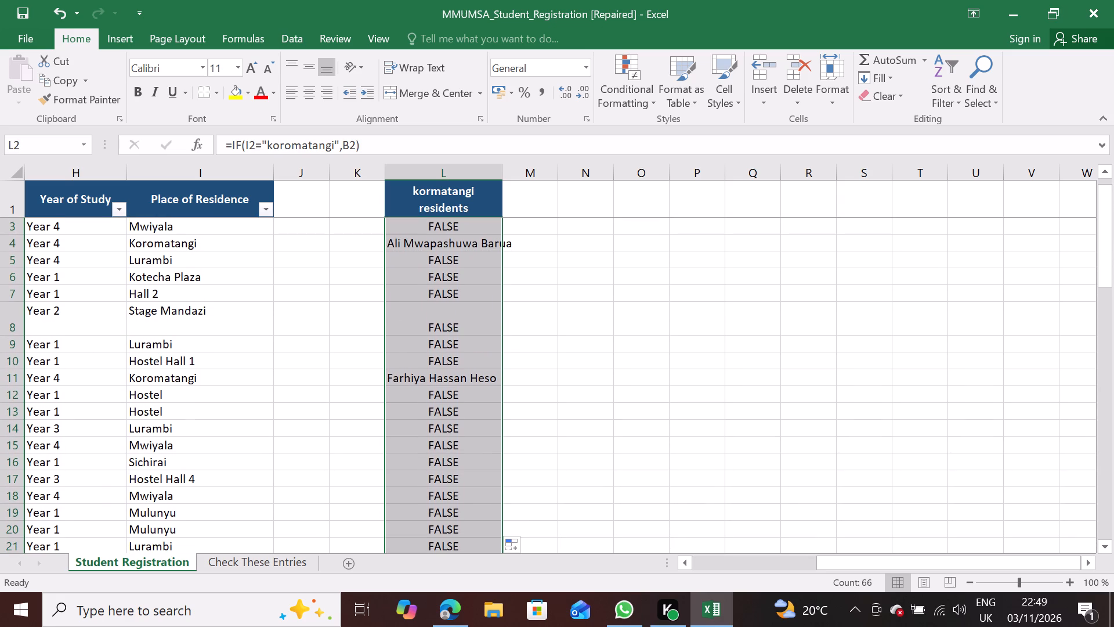
Widen column L to fit the student names, and widen the empty column M to about the same width.
left_click_drag(502, 174, 511, 174)
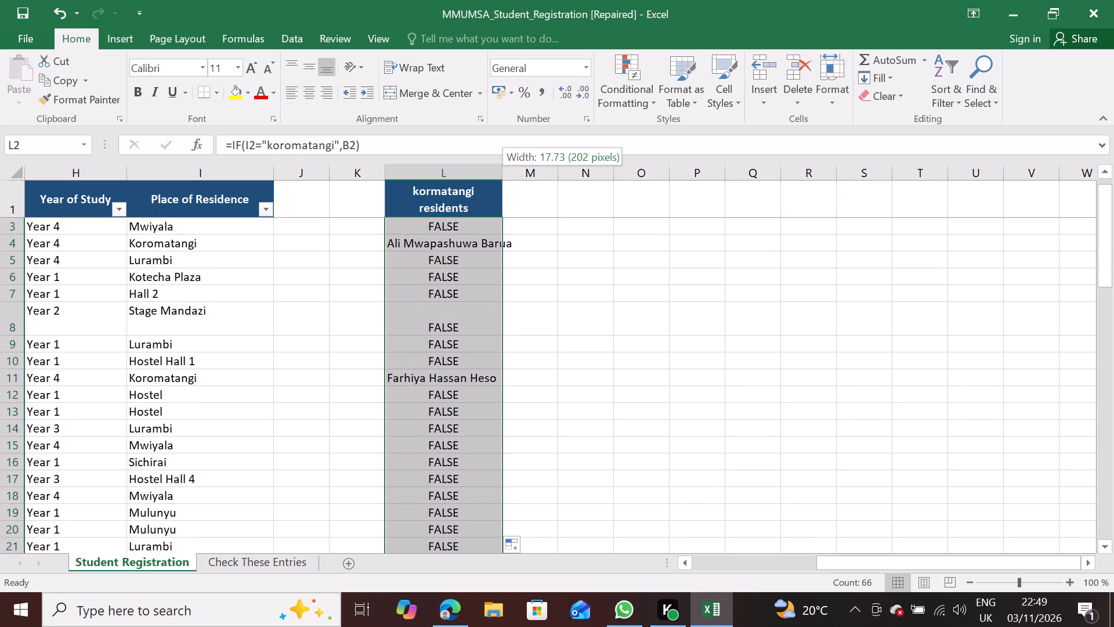
left_click_drag(511, 174, 520, 174)
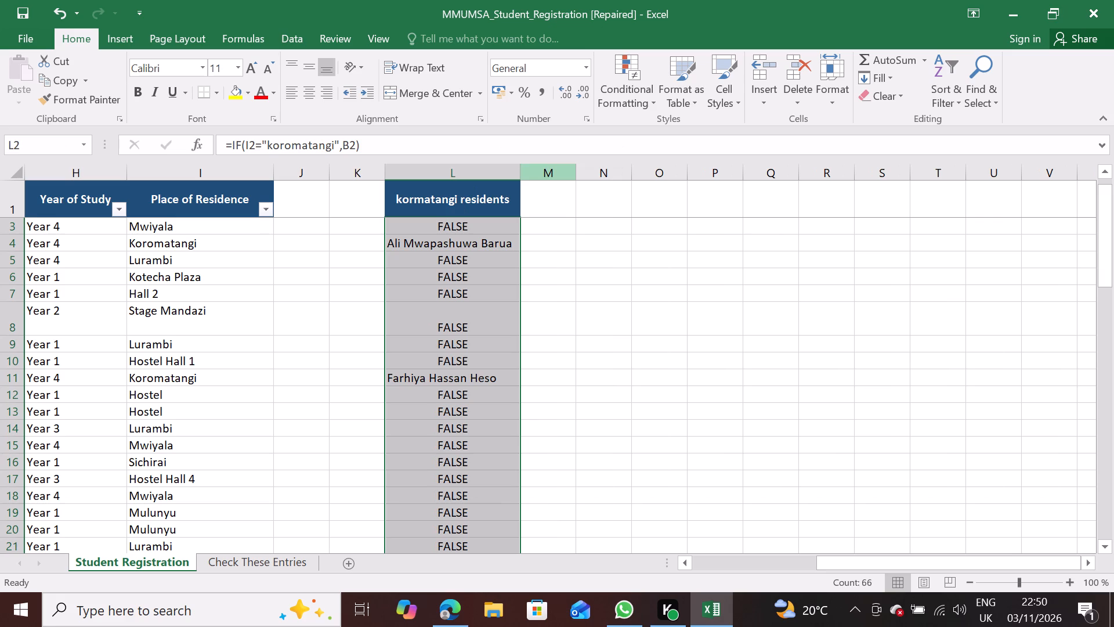
left_click_drag(576, 174, 636, 183)
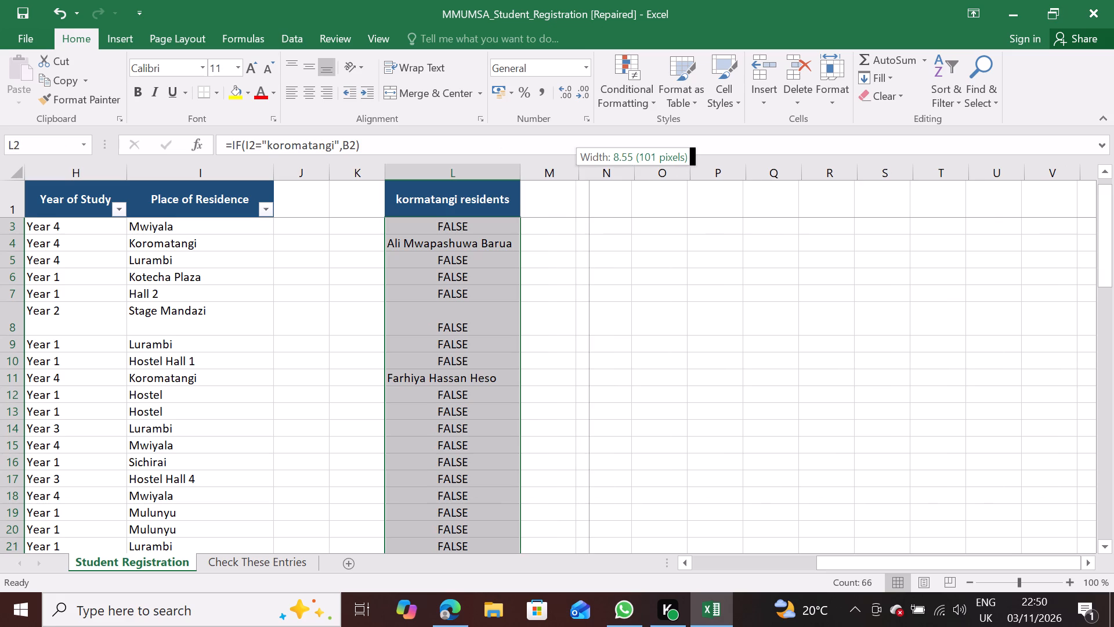
left_click_drag(636, 183, 648, 184)
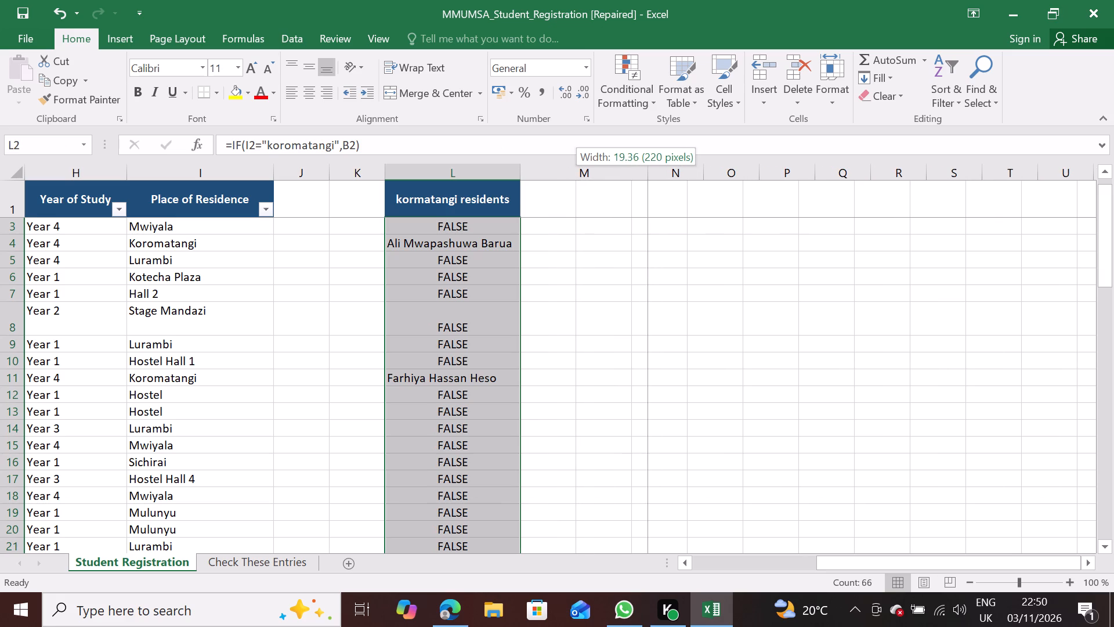
left_click_drag(648, 184, 654, 185)
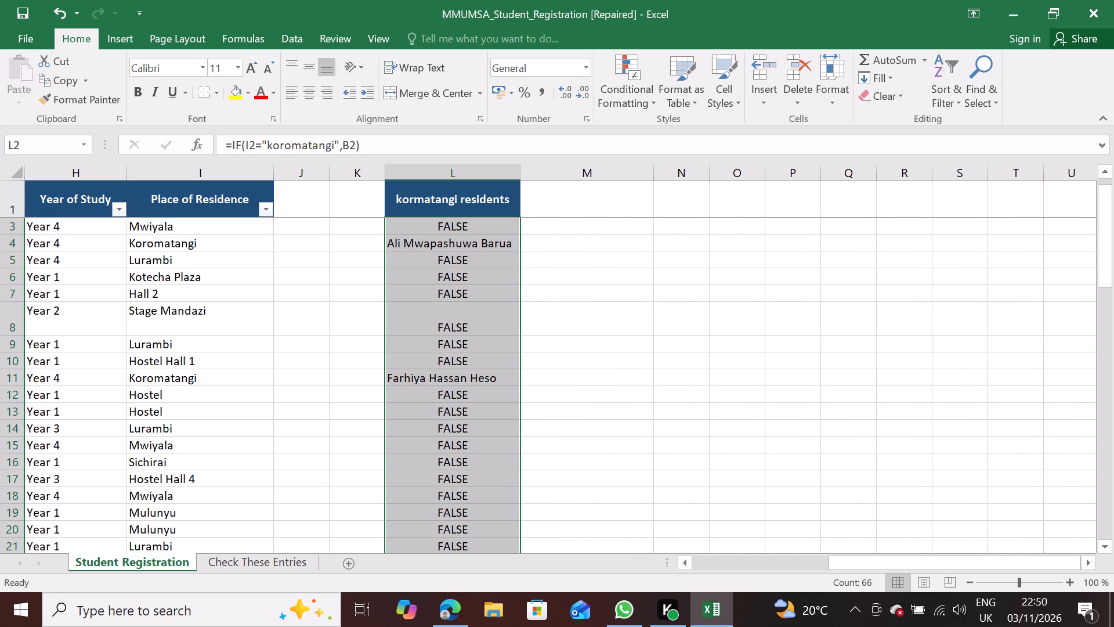
Enter the heading 4TH YEAR in cell M1, next to the kormatangi residents heading.
left_click(555, 213)
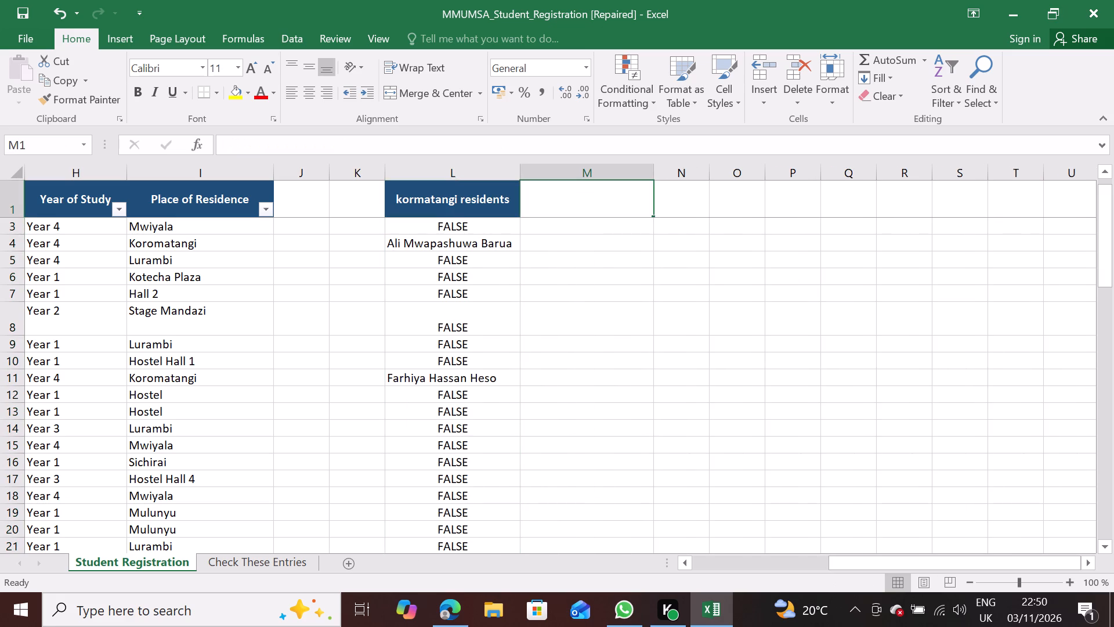
key("4")
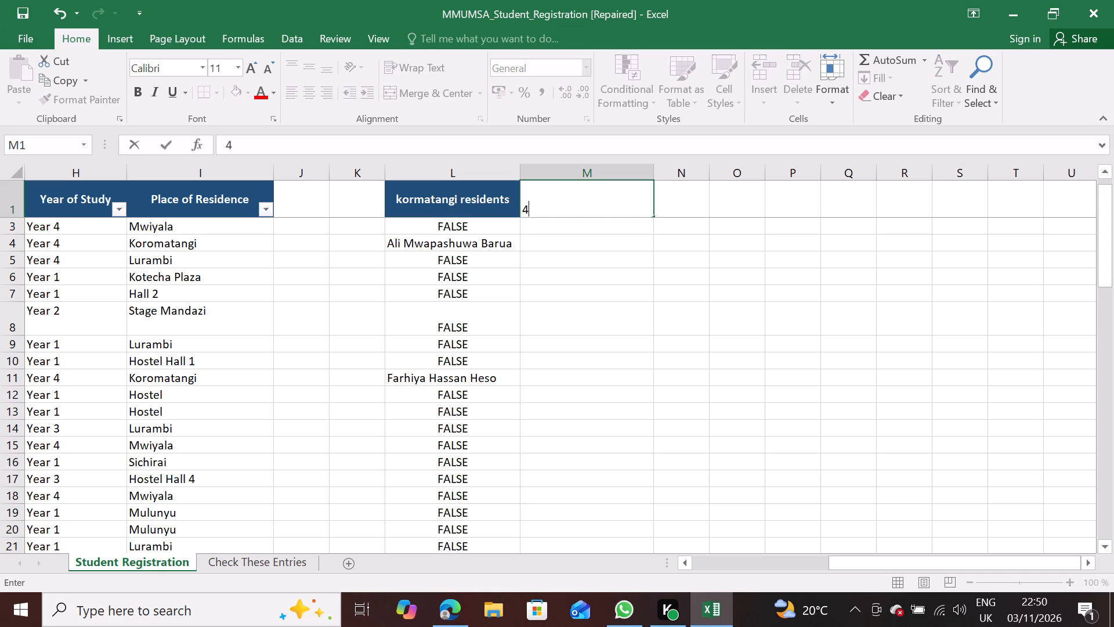
type("TH")
key("space")
type("YEAR")
left_click(540, 226)
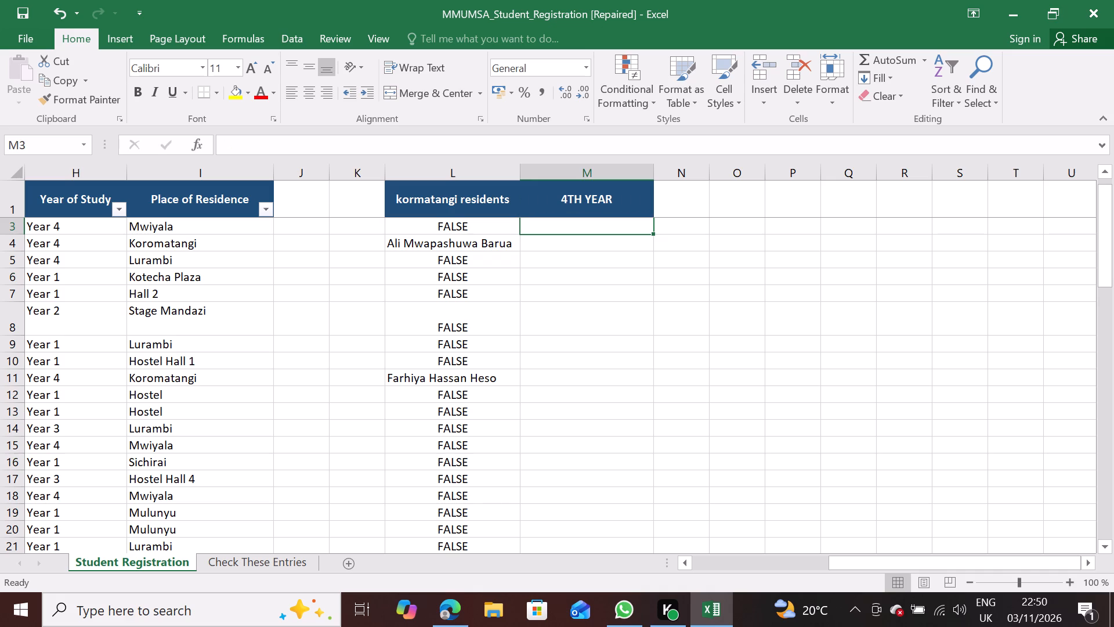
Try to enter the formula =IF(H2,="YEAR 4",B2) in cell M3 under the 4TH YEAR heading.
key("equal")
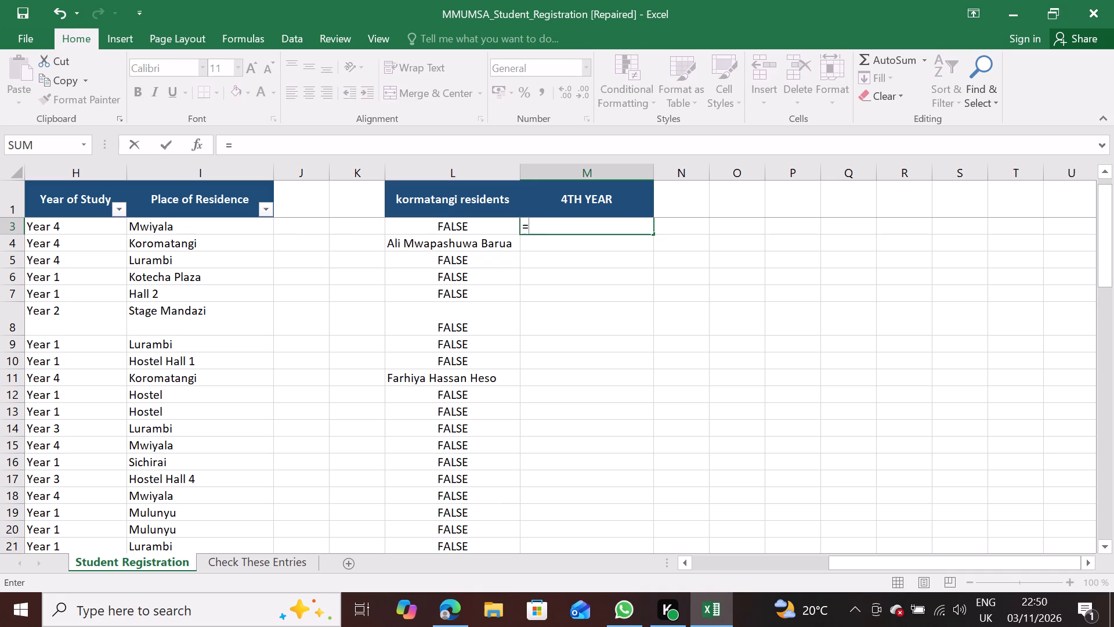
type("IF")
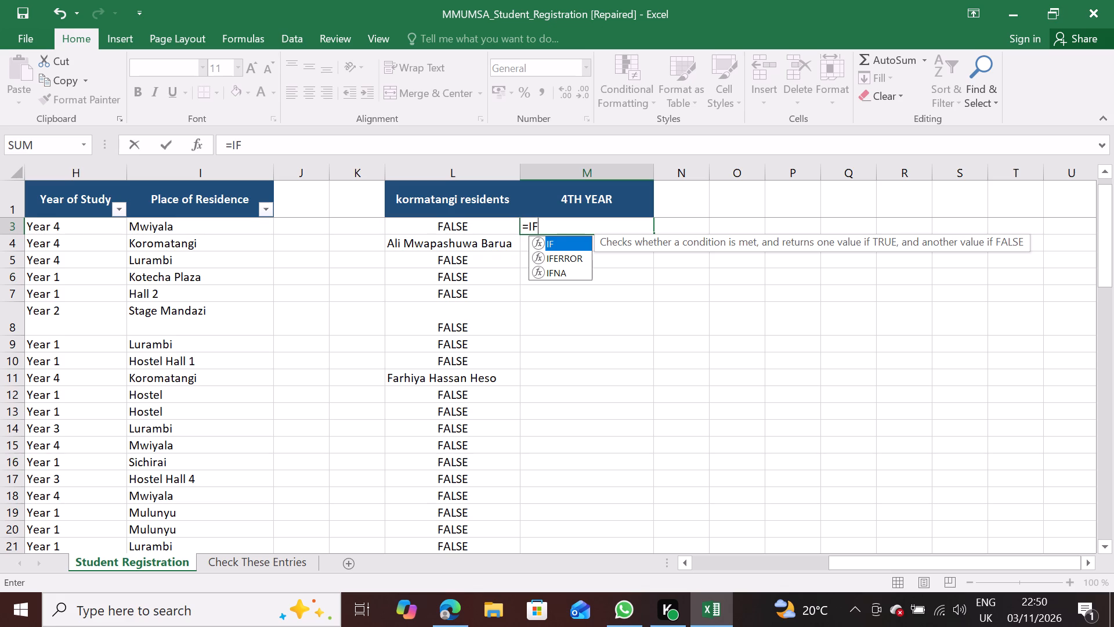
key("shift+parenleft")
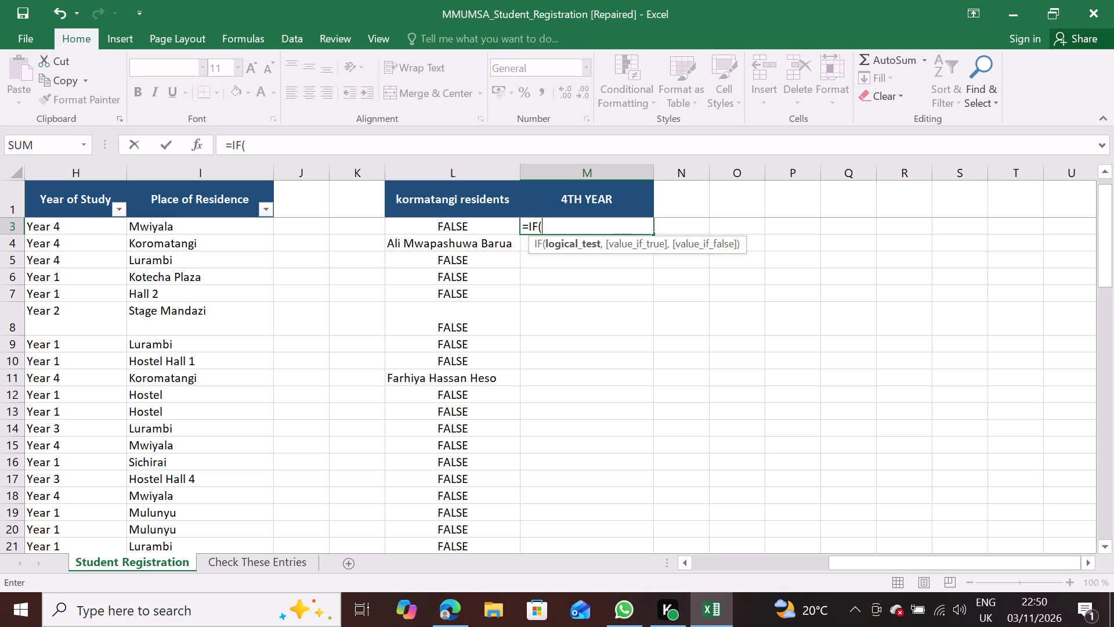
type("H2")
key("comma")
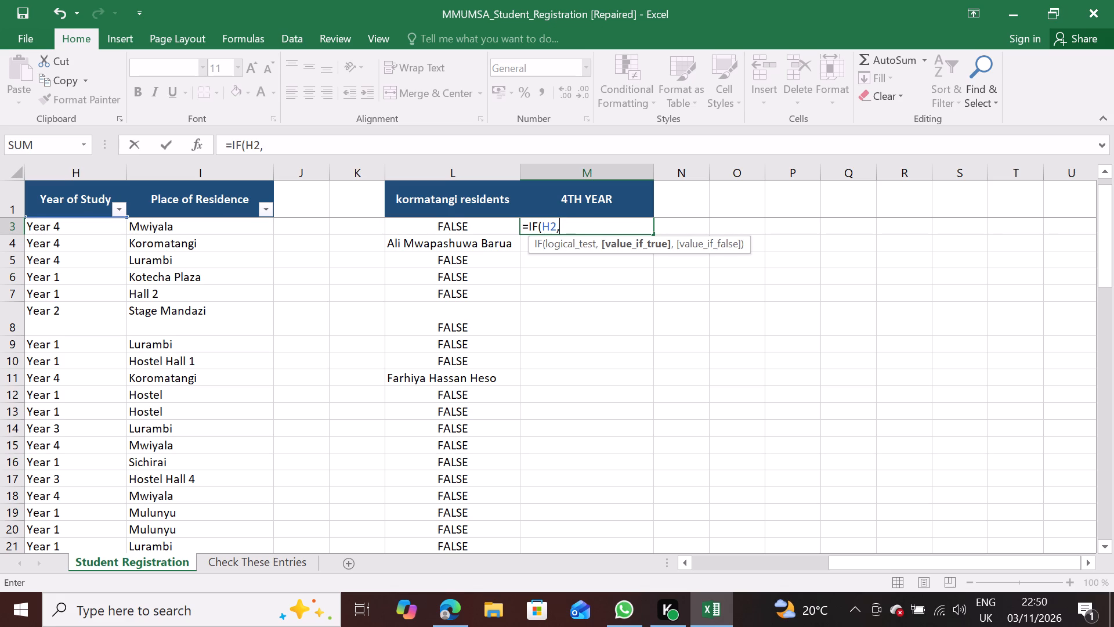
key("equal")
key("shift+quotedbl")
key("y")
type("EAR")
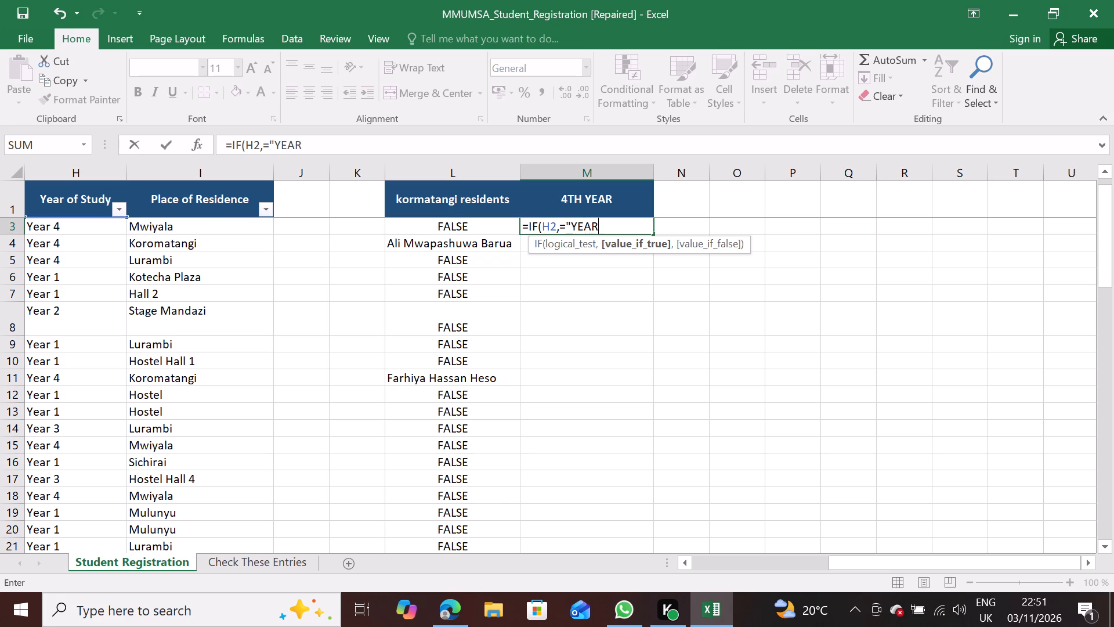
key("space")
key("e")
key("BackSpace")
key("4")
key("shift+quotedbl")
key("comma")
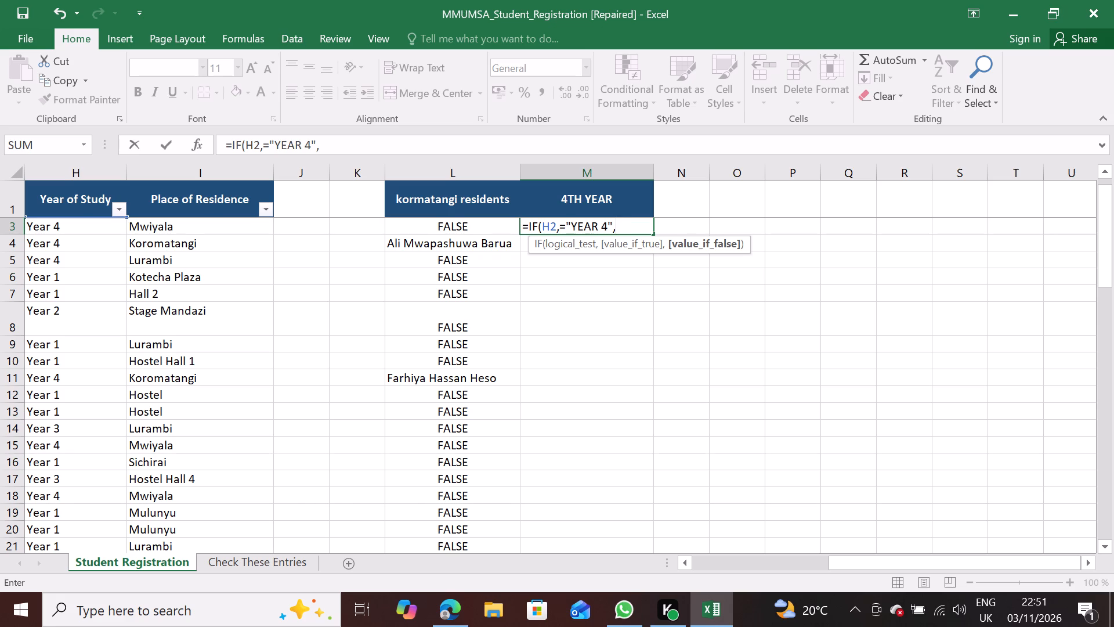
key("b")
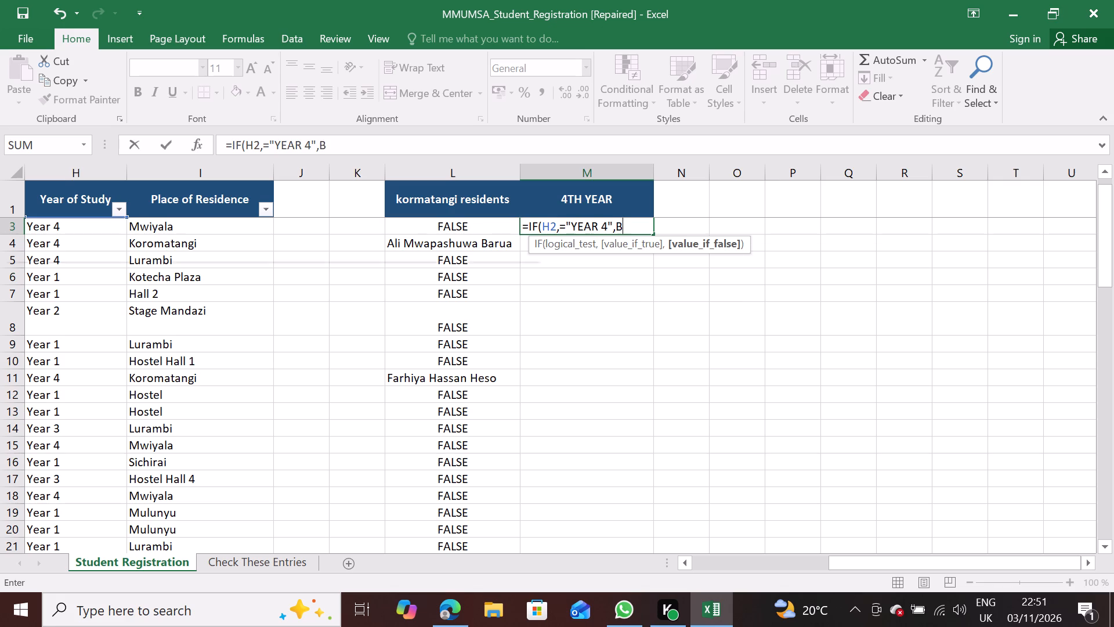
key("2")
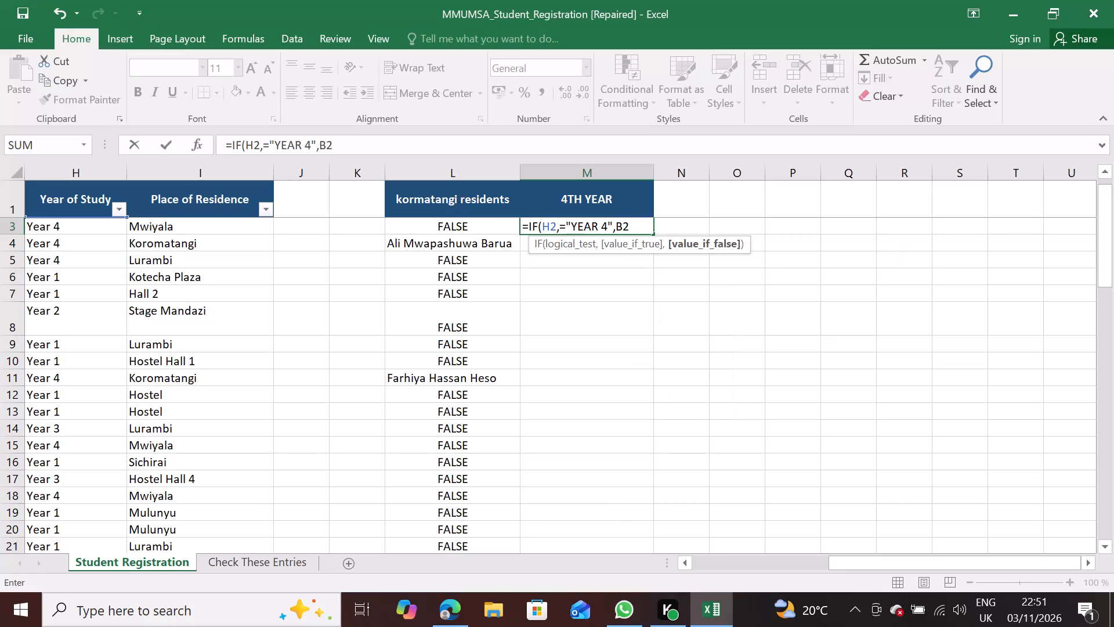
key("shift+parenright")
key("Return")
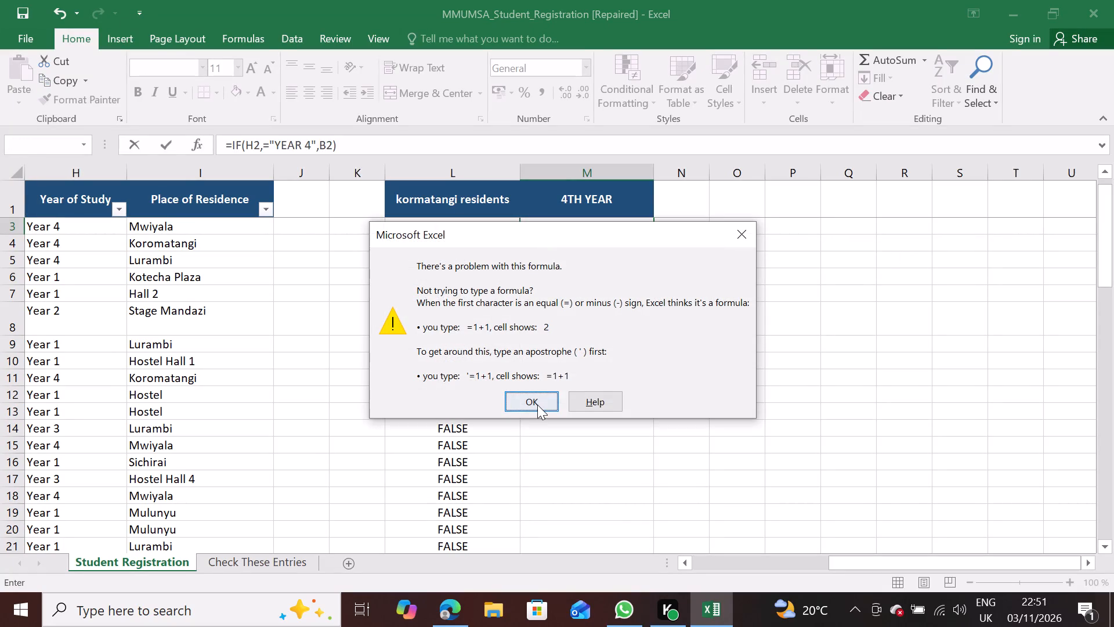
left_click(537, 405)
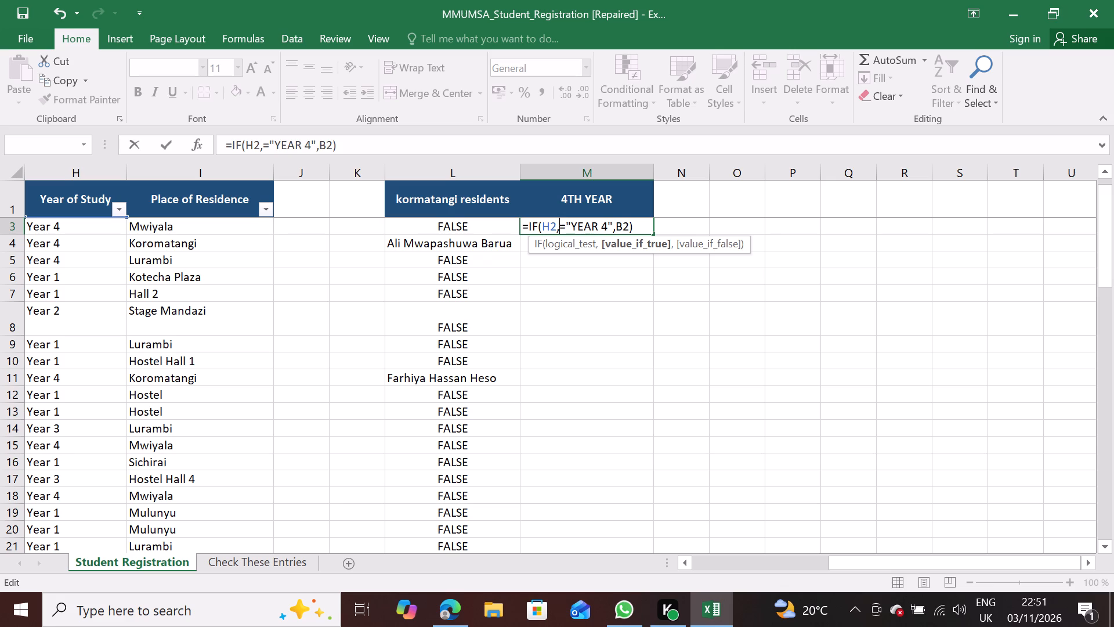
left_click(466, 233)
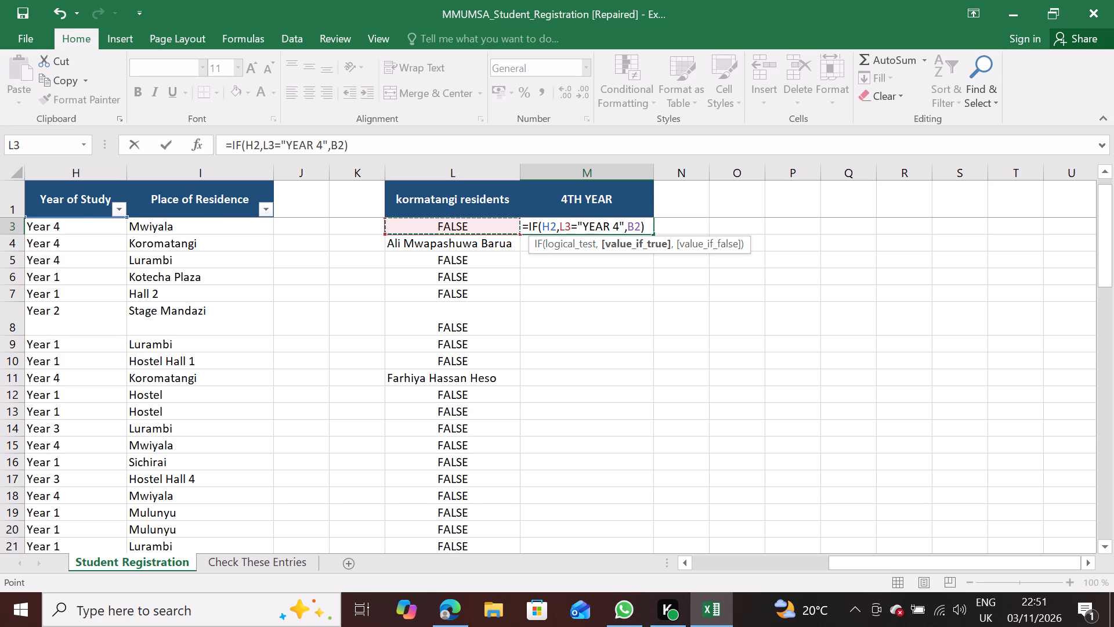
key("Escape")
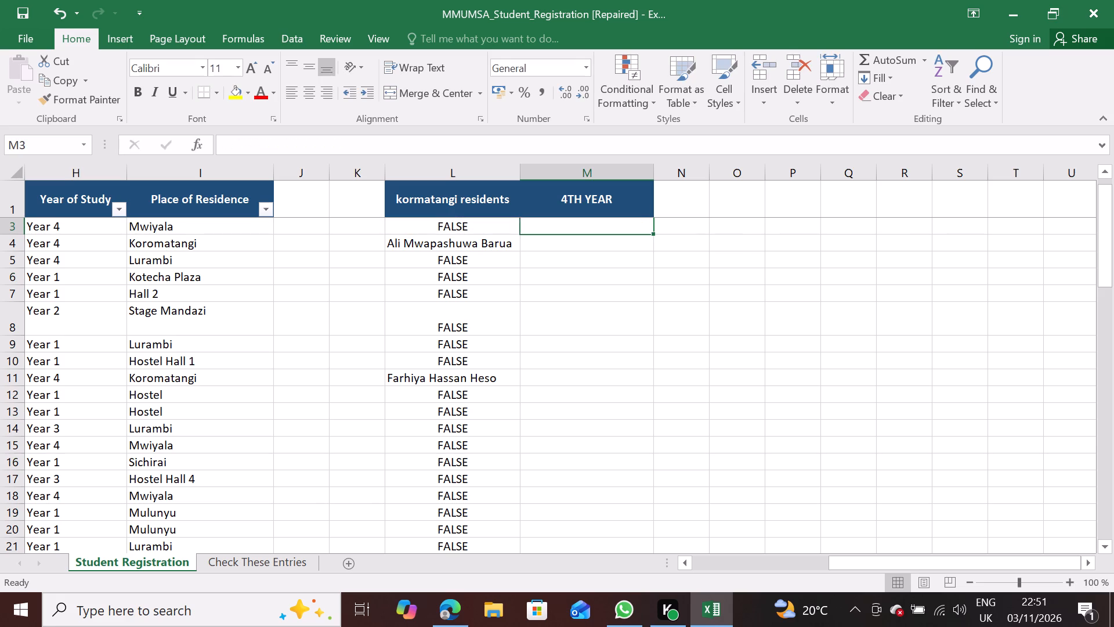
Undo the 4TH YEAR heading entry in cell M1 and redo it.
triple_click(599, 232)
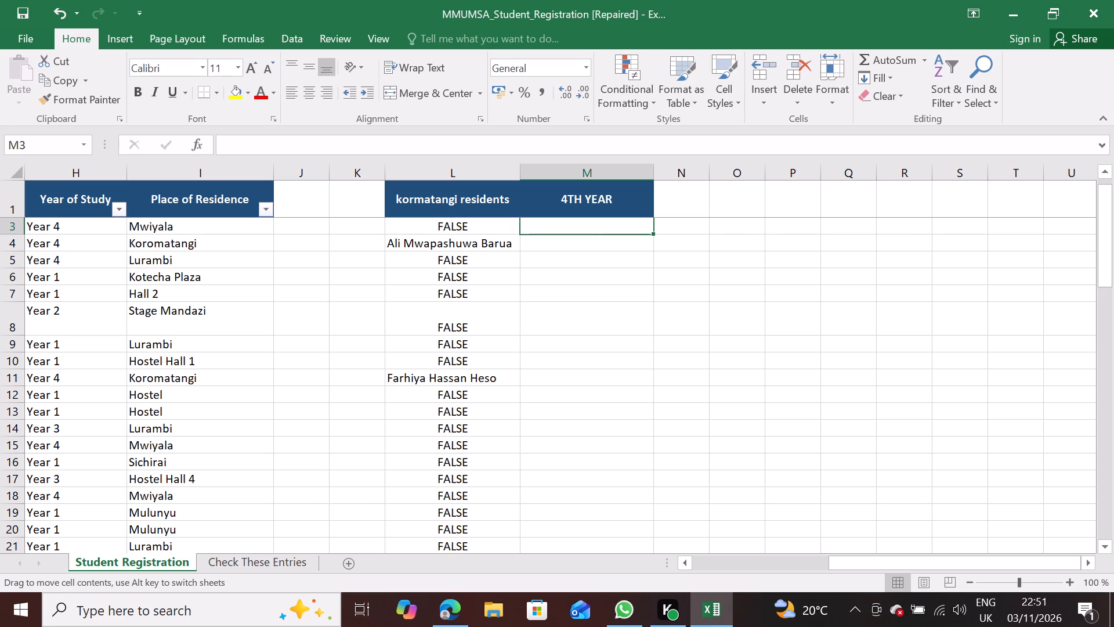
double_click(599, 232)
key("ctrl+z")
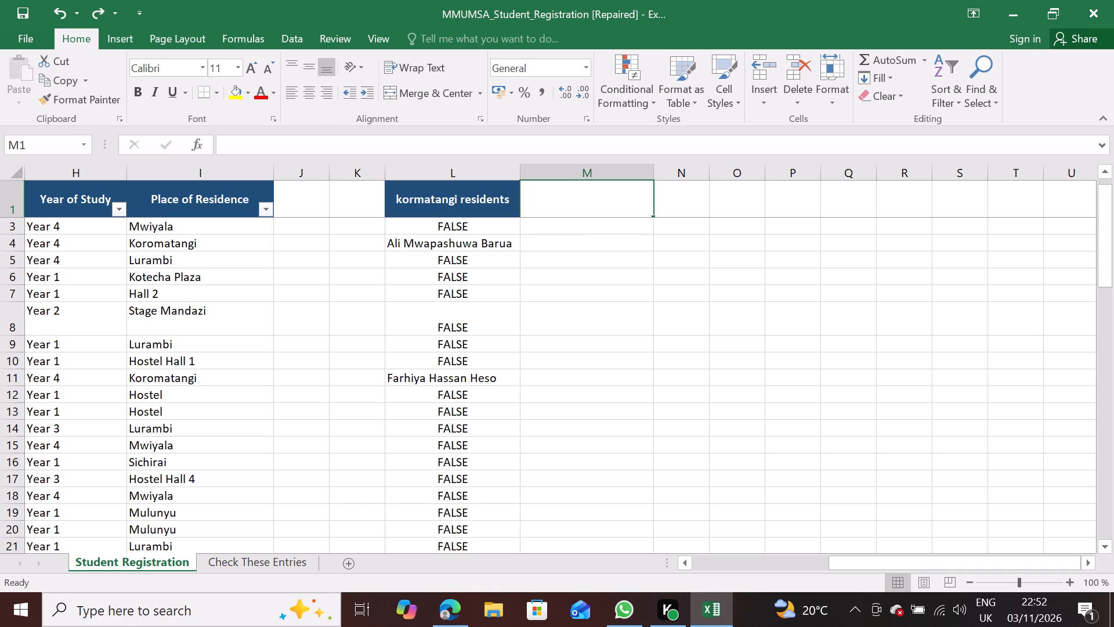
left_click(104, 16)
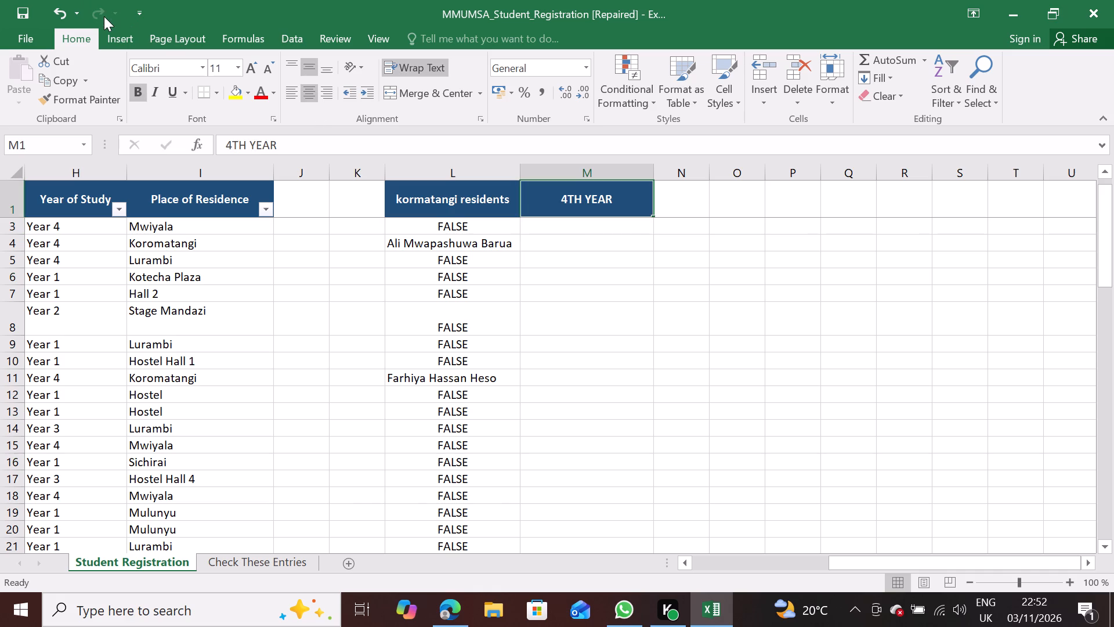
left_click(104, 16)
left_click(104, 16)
Examine the IF formula in cell L3 of the kormatangi residents column and the cells it references, back to the Student Name column.
double_click(472, 226)
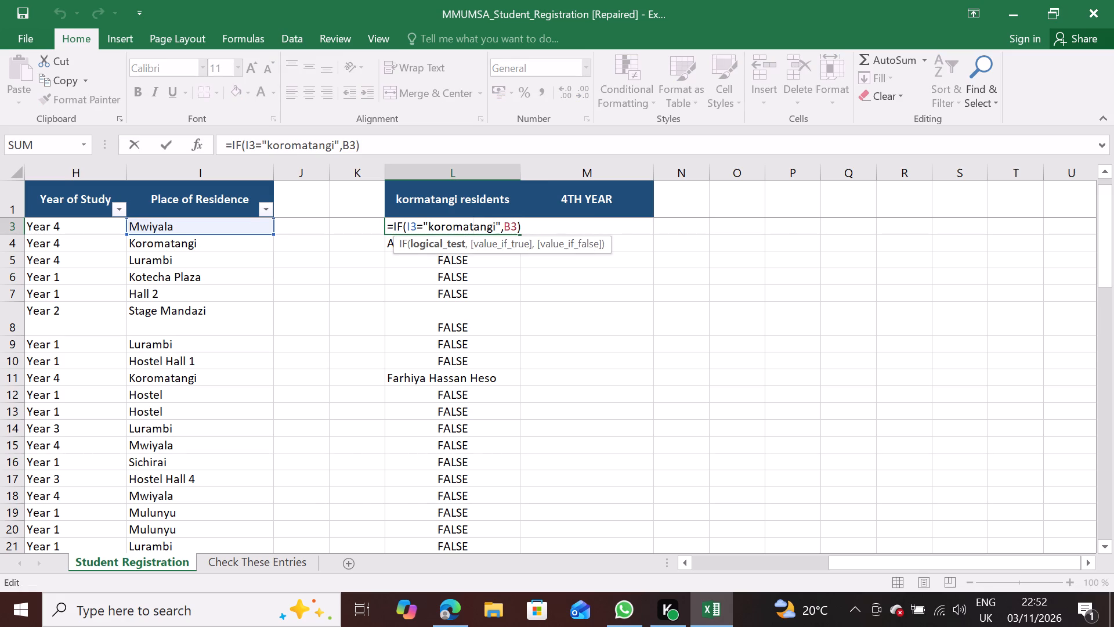
scroll(540, 330, "right", 5)
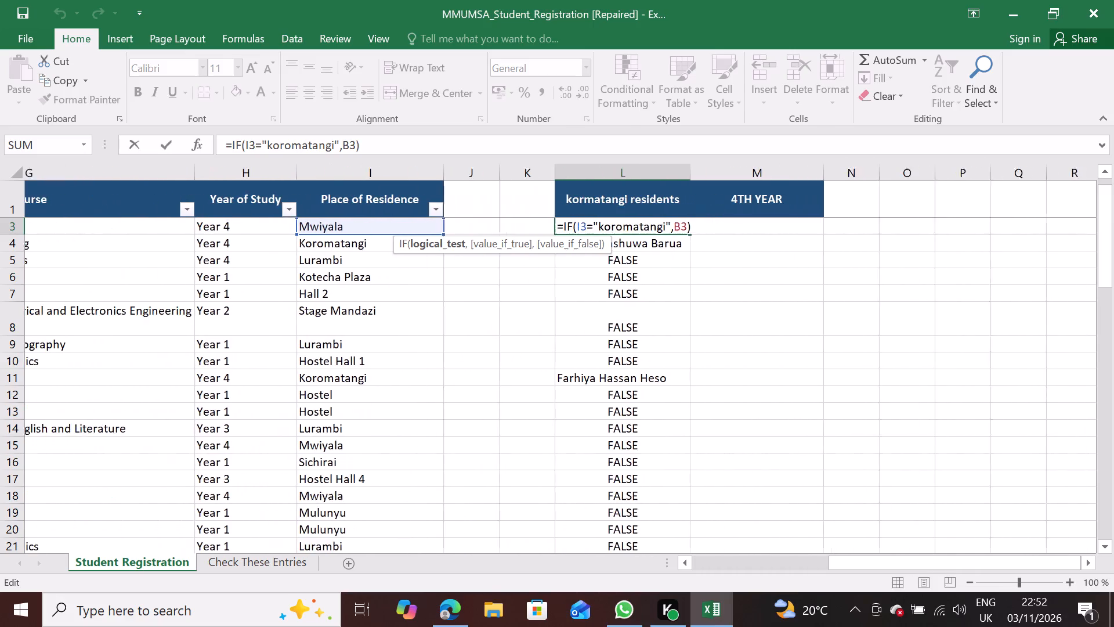
scroll(540, 330, "right", 2)
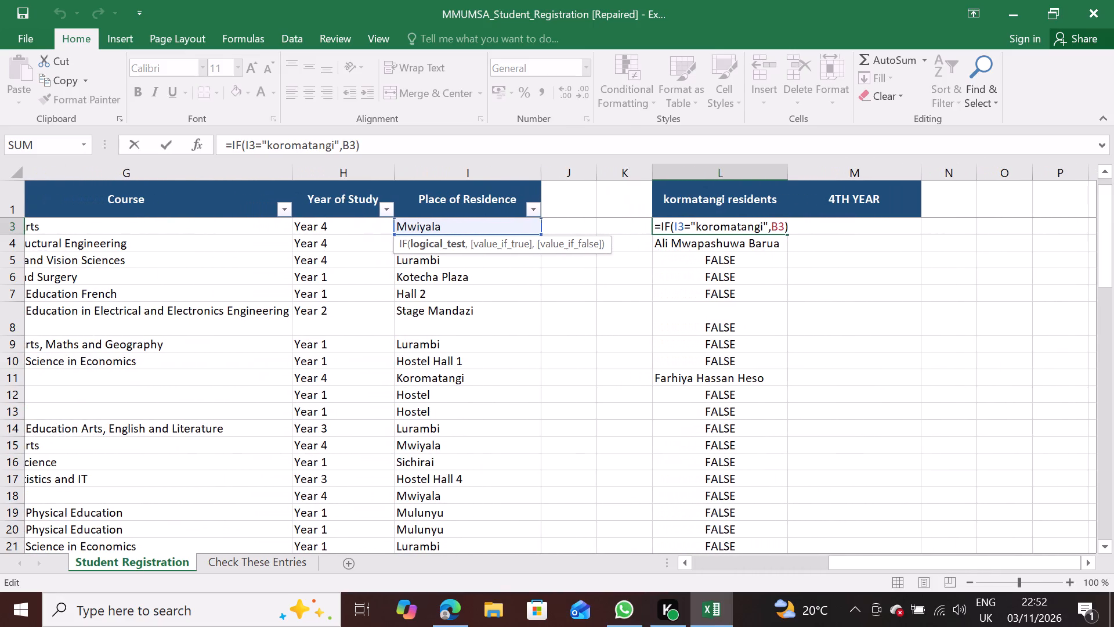
scroll(540, 330, "right", 6)
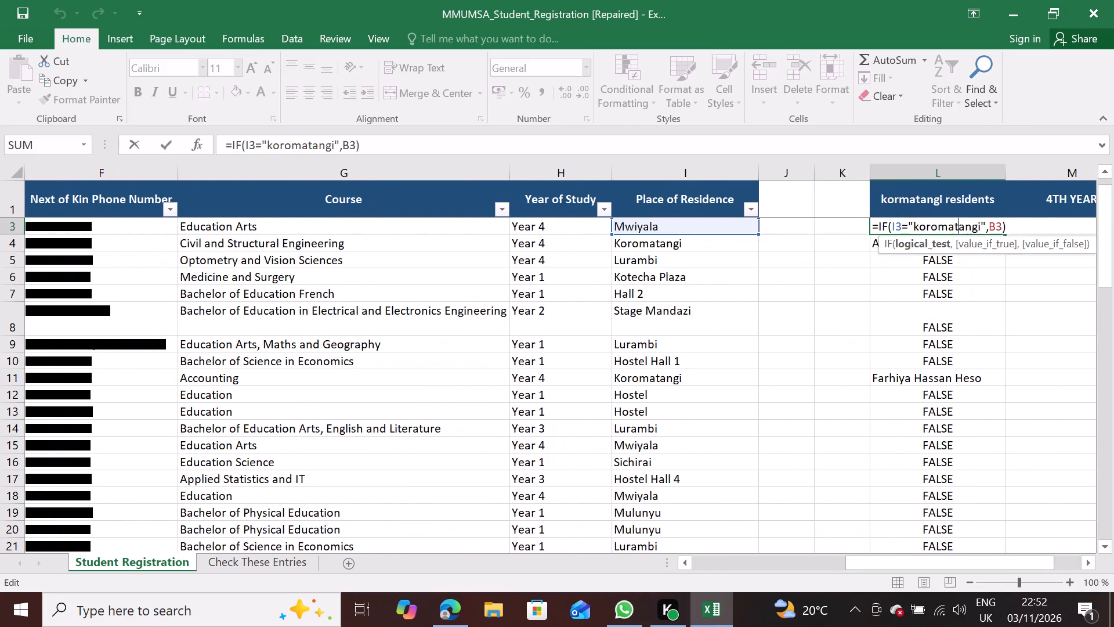
scroll(540, 330, "right", 7)
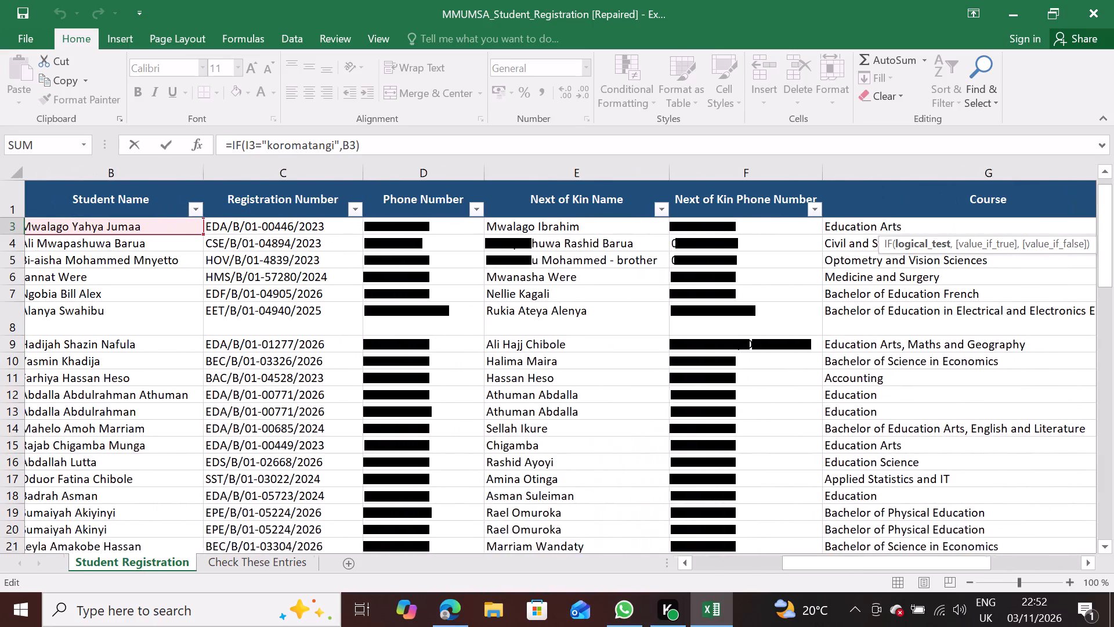
scroll(540, 330, "right", 7)
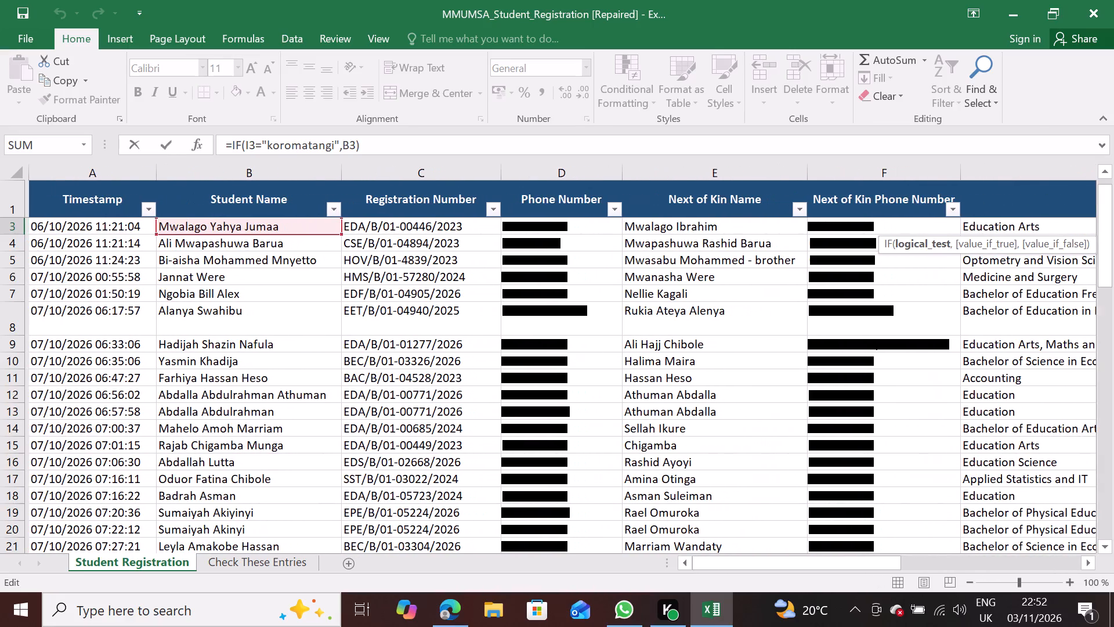
scroll(540, 330, "right", 1)
scroll(540, 330, "up", 4)
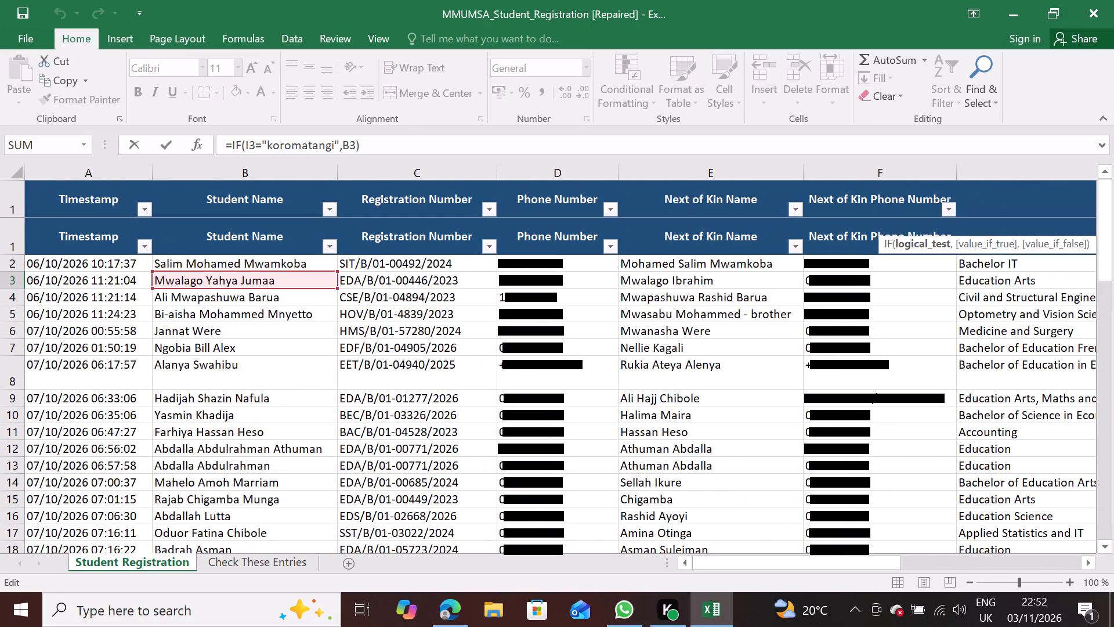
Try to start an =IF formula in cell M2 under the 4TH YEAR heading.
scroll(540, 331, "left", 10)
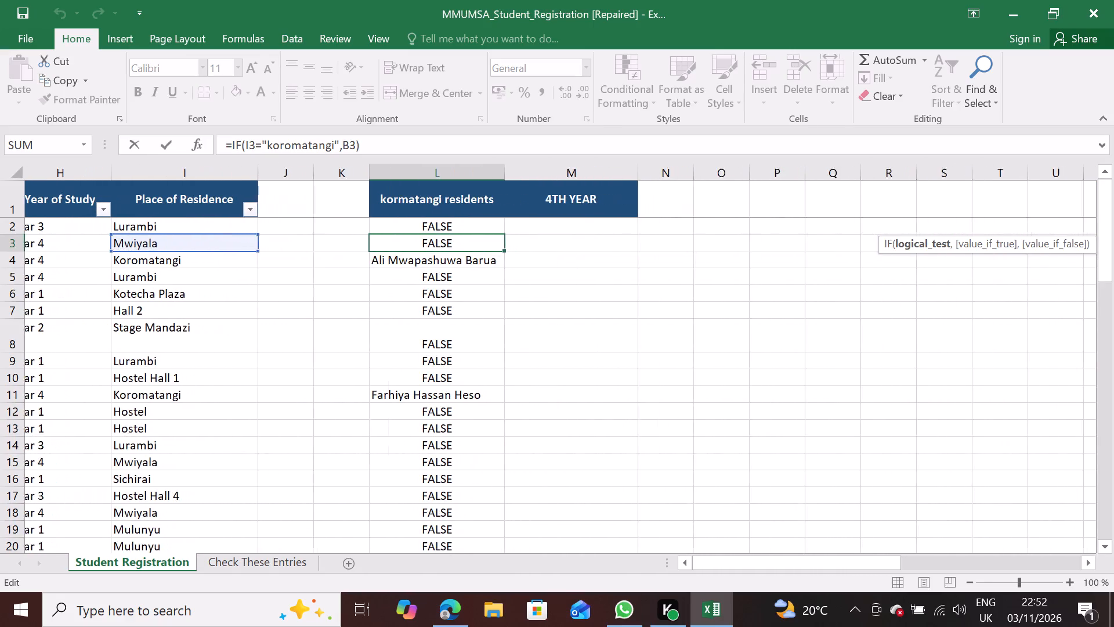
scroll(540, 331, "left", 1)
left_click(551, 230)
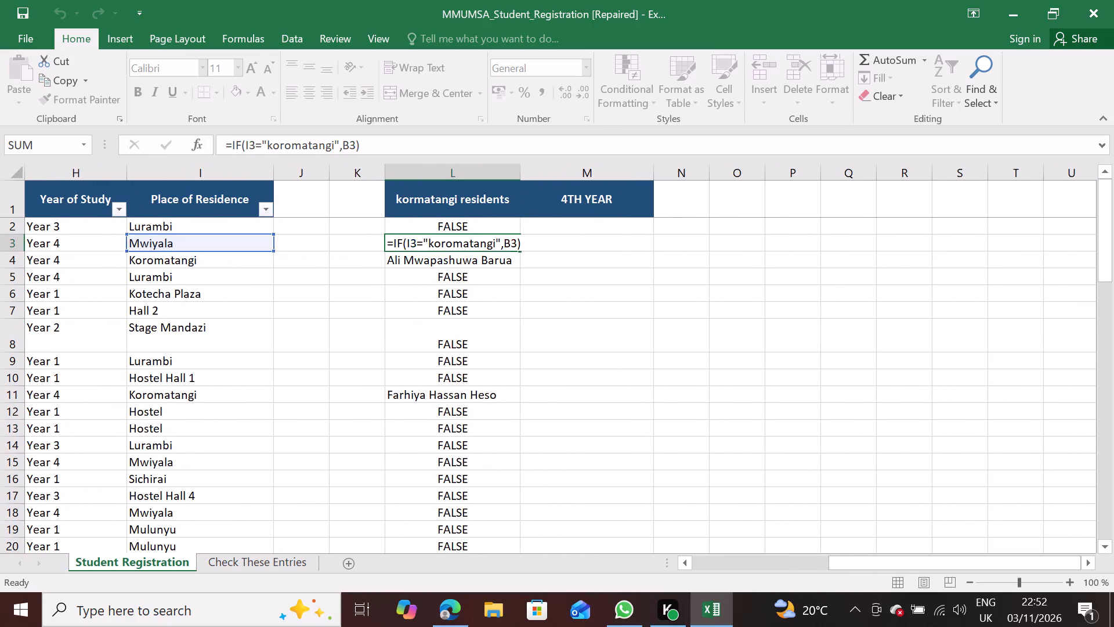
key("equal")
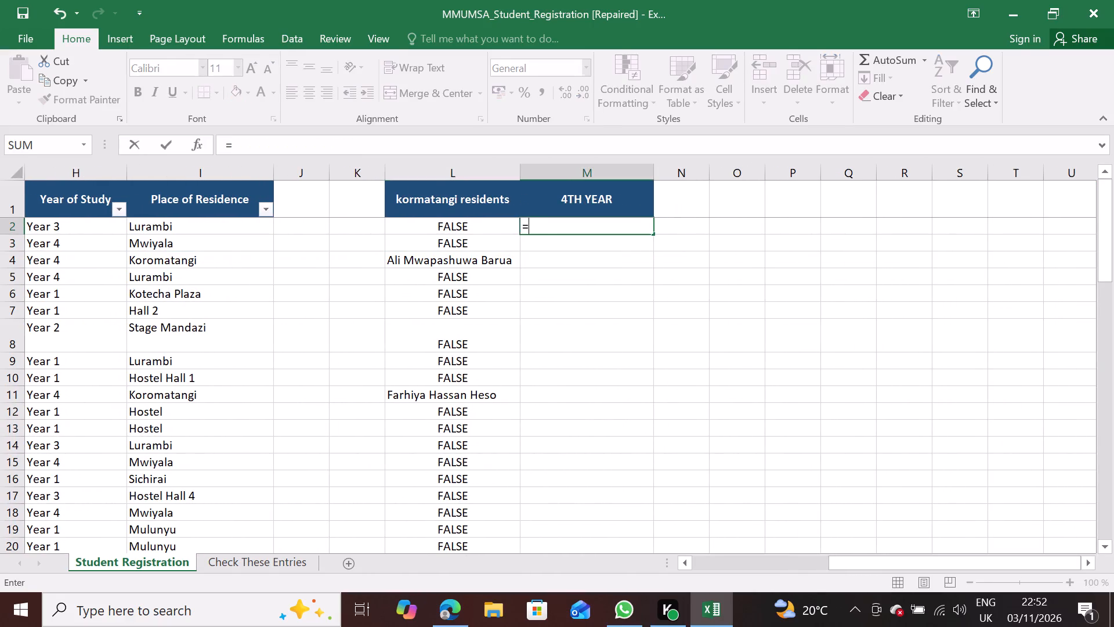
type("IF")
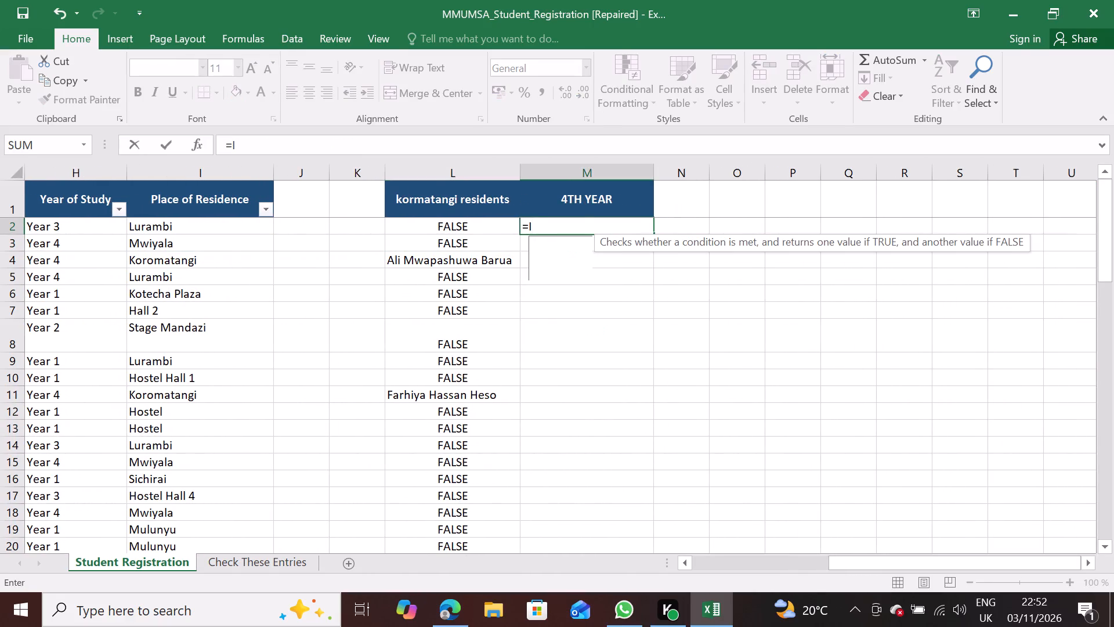
Copy the formula text =IF(I2="koromatangi",B2) from cell L2 into cell M2, clearing the incomplete formula there first.
left_click(444, 222)
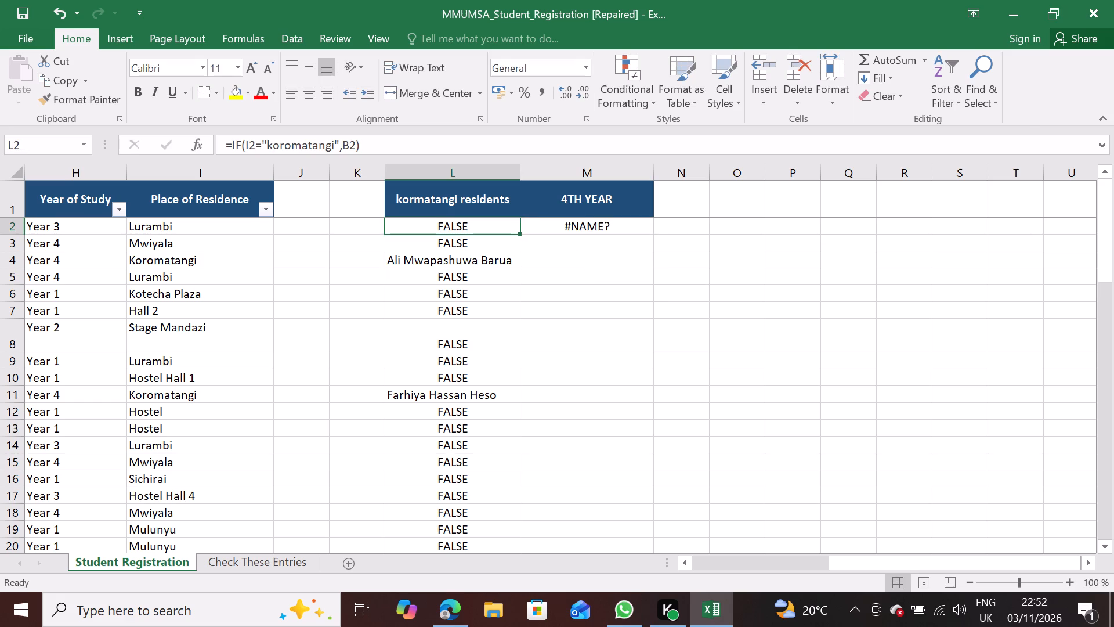
left_click_drag(364, 146, 274, 146)
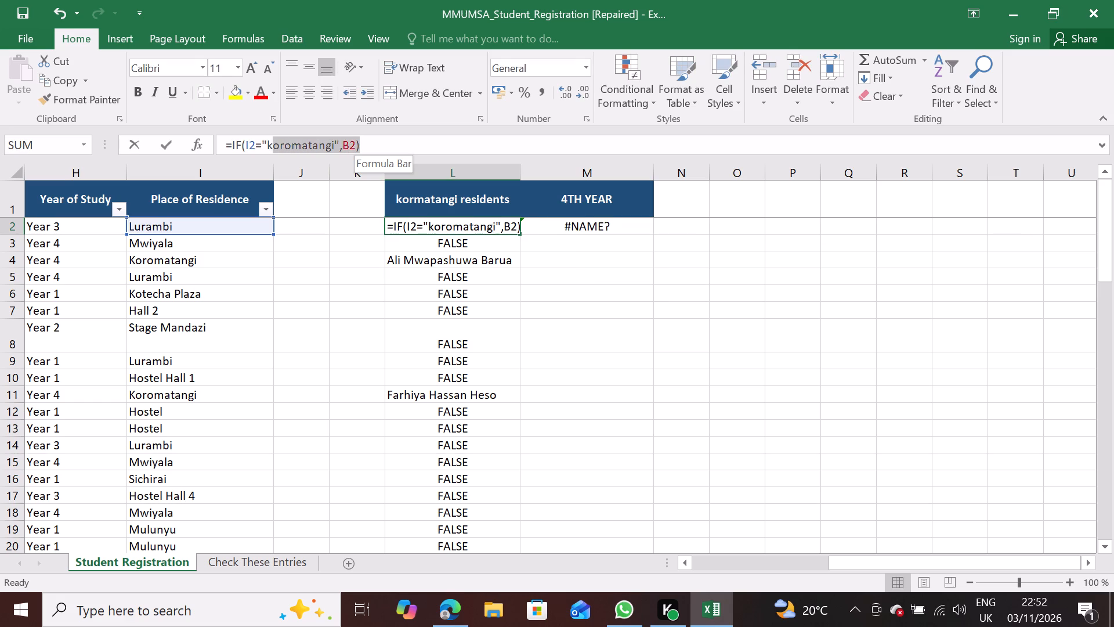
left_click_drag(274, 146, 226, 147)
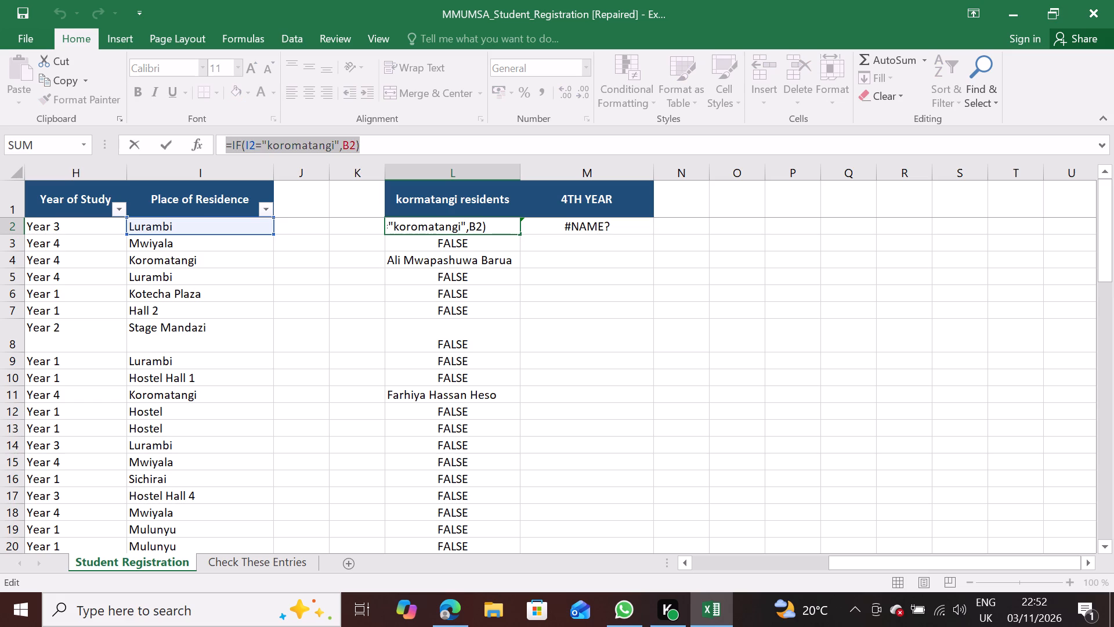
key("ctrl+c")
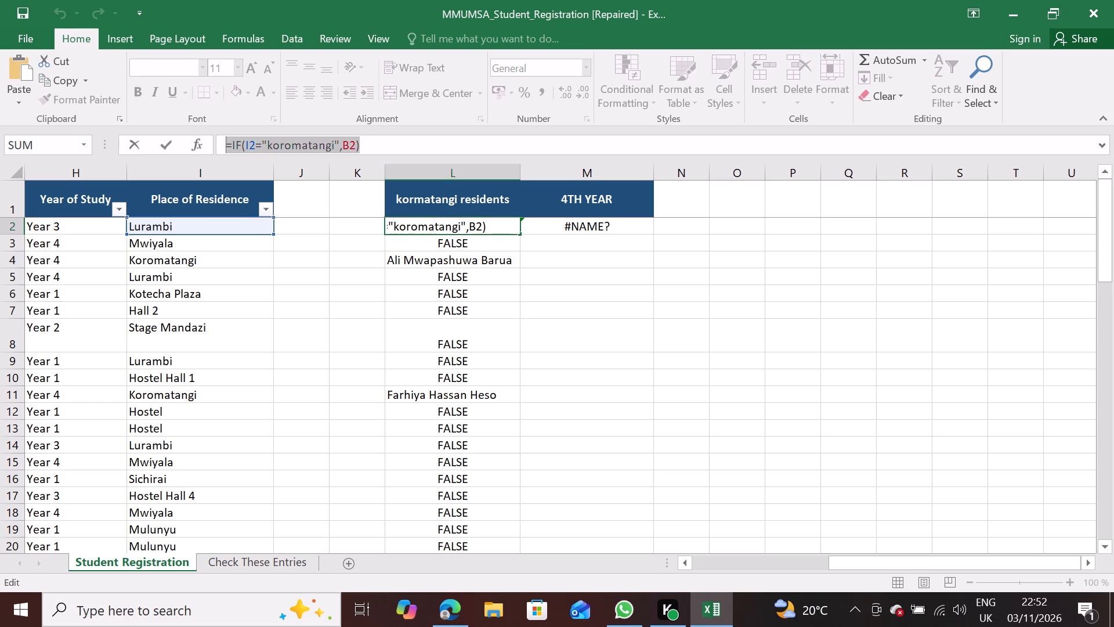
left_click(599, 228)
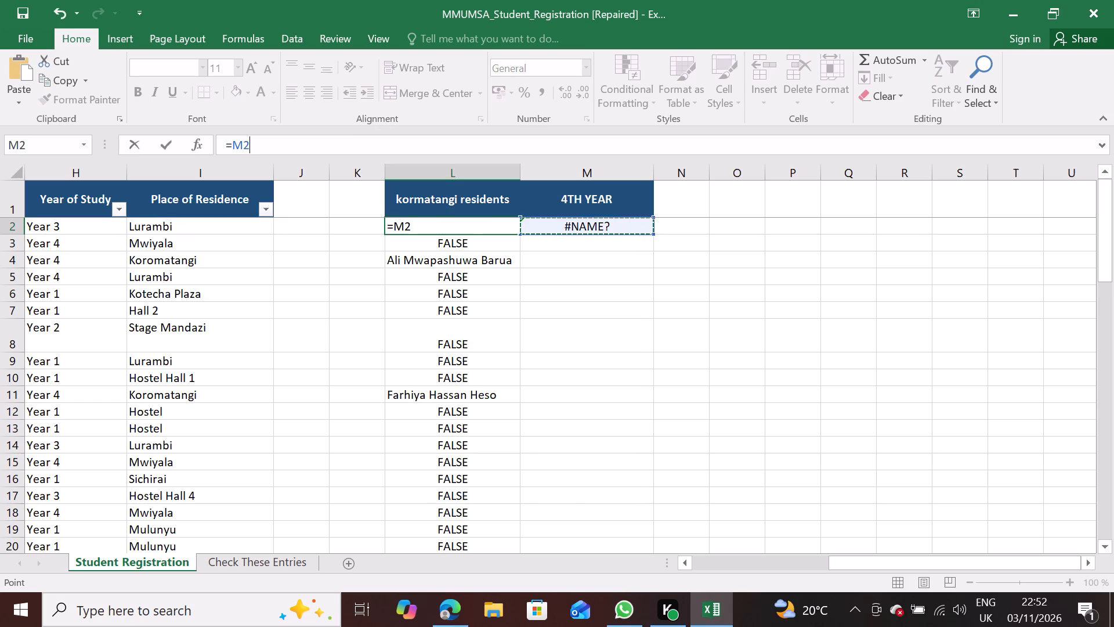
key("Escape")
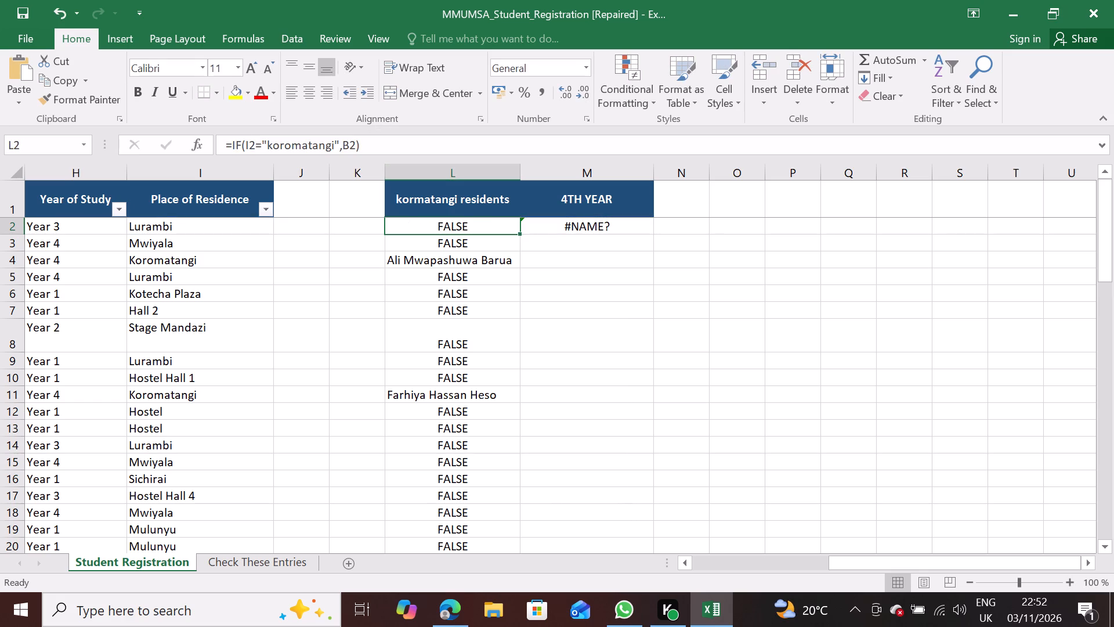
left_click(820, 254)
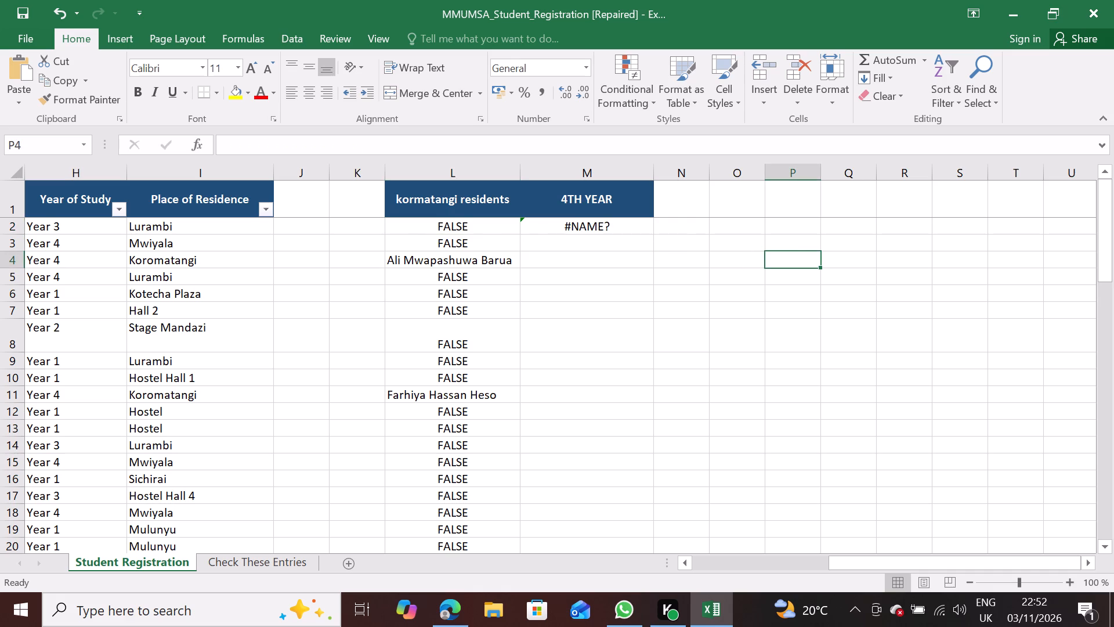
left_click(639, 239)
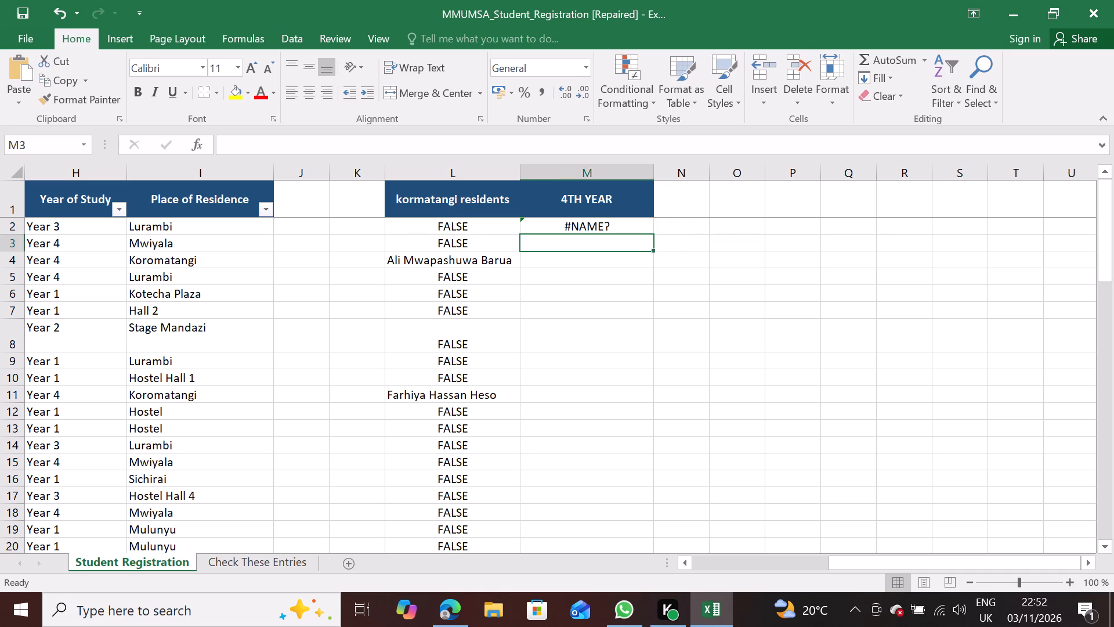
left_click(639, 233)
left_click(639, 222)
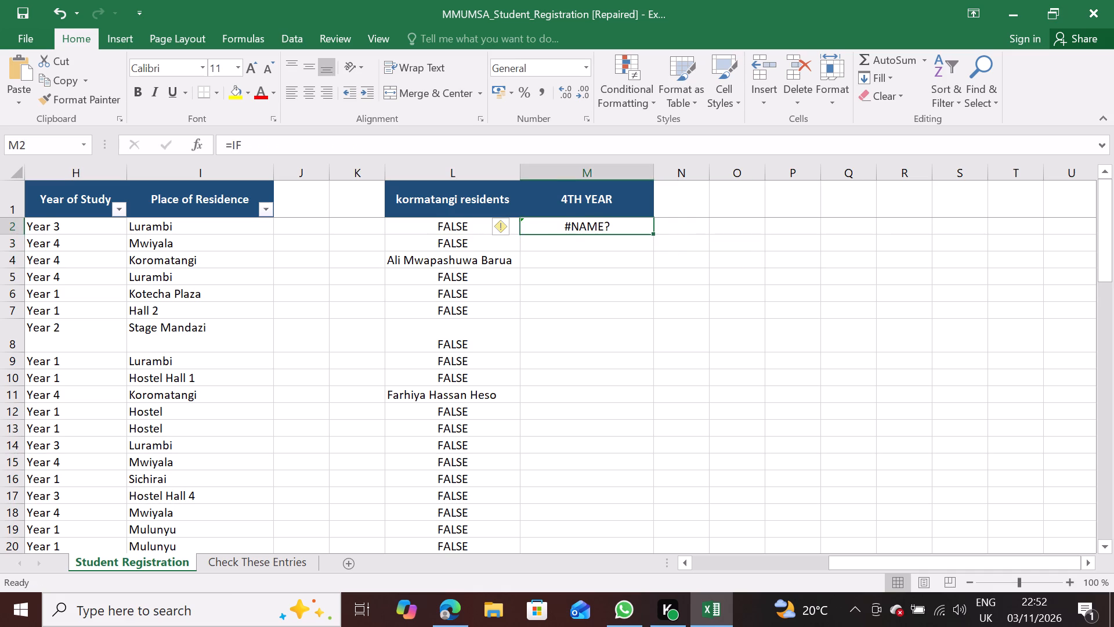
key("Delete")
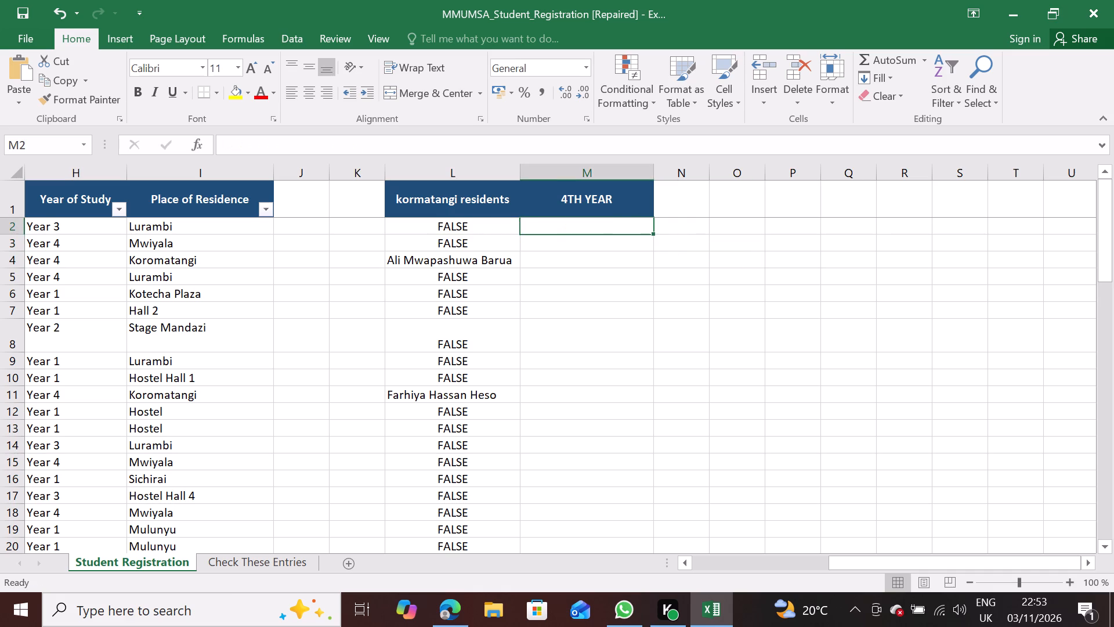
key("ctrl+v")
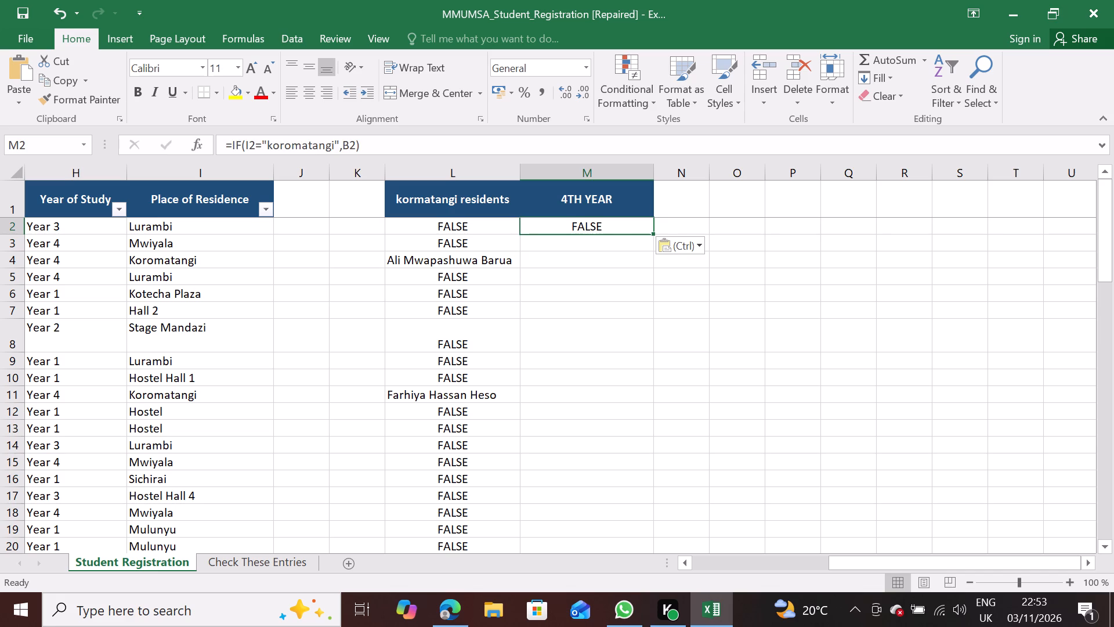
Edit the formula in cell M2 to =IF(H2="Year 4",B2).
left_click(644, 233)
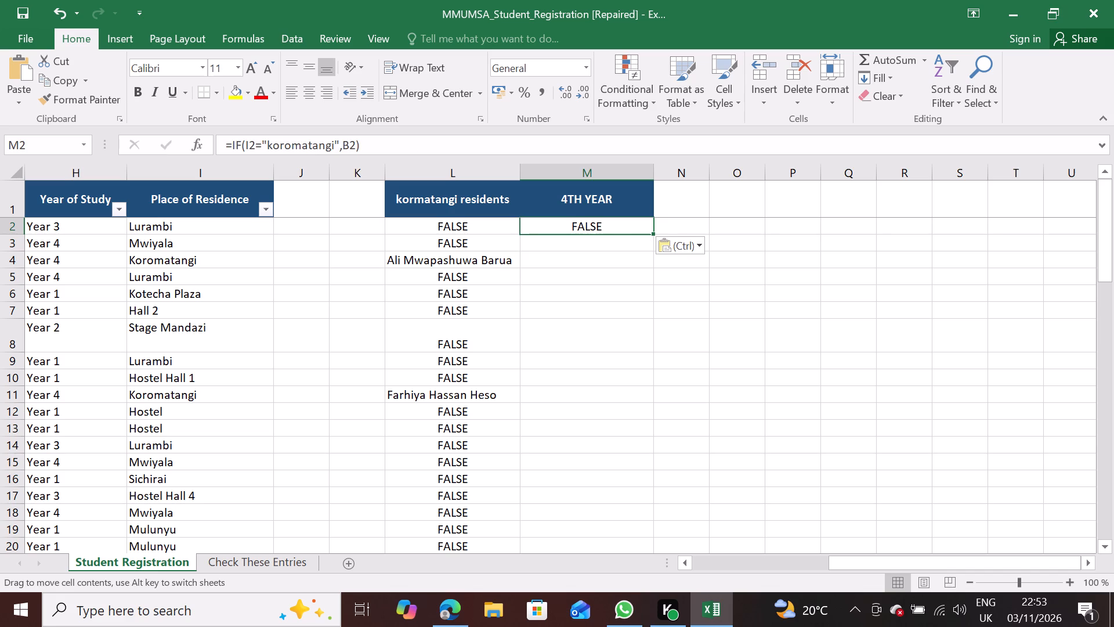
double_click(565, 229)
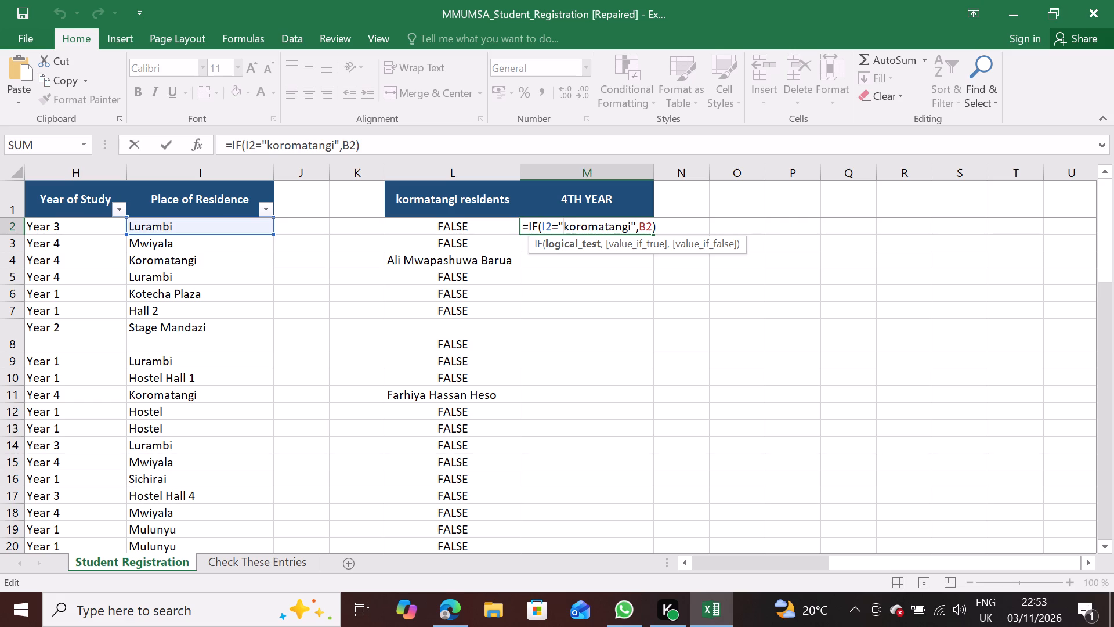
left_click(547, 228)
key("BackSpace")
key("h")
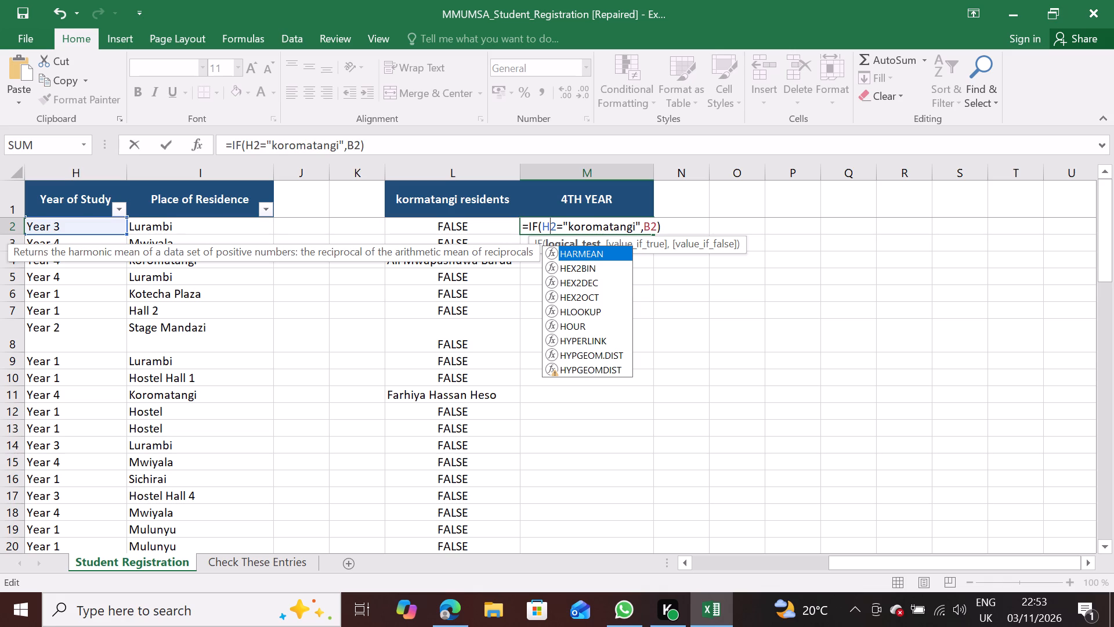
left_click_drag(635, 226, 621, 226)
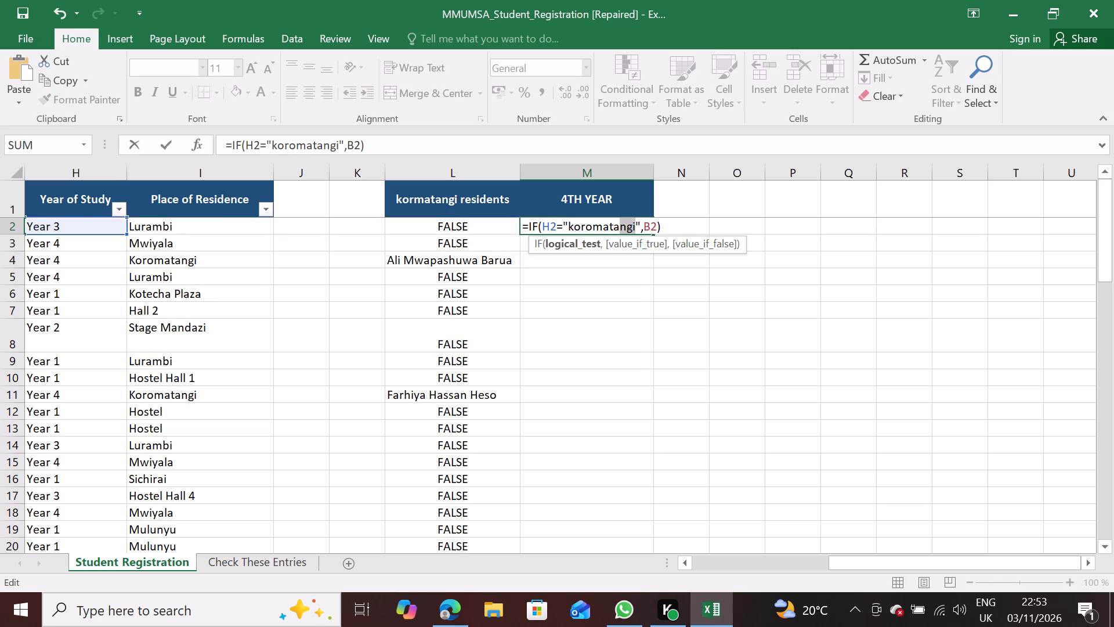
left_click_drag(621, 226, 569, 225)
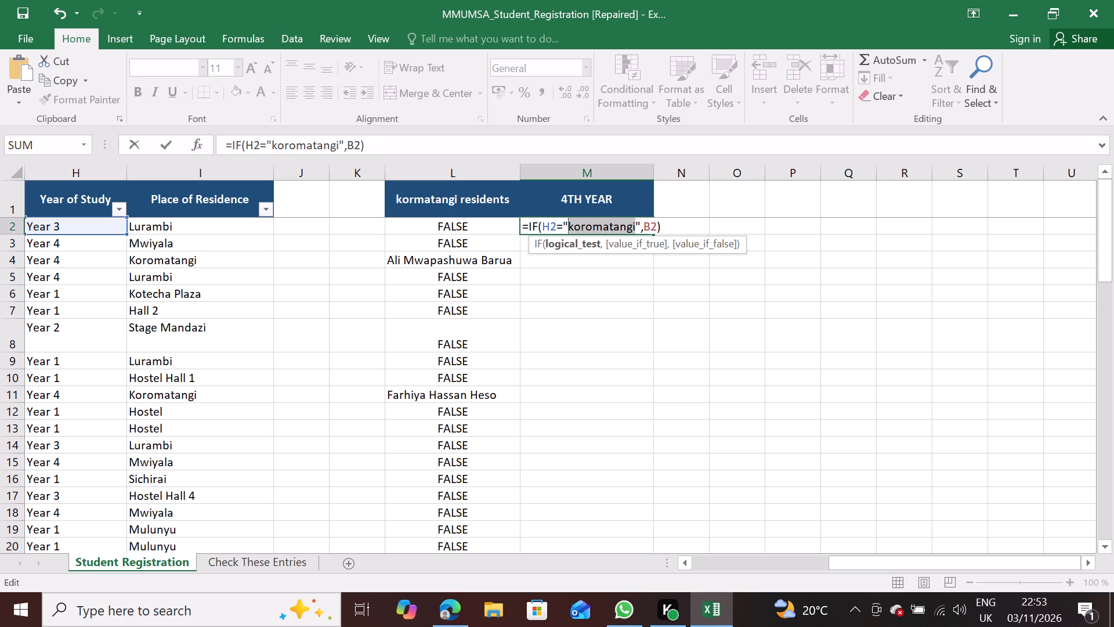
key("y")
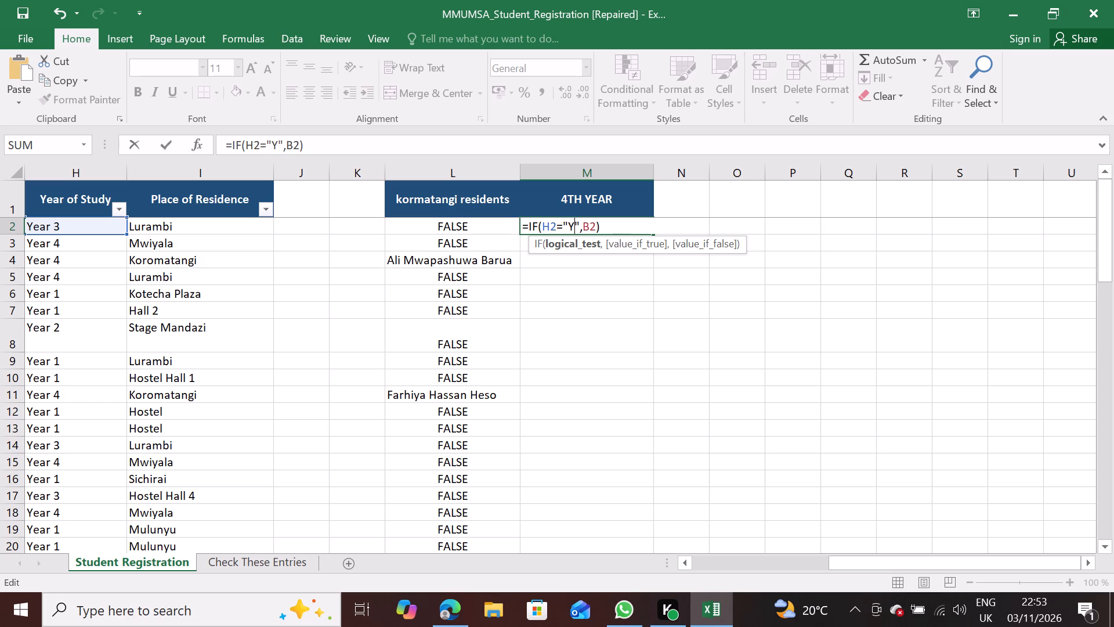
type("ear")
key("space")
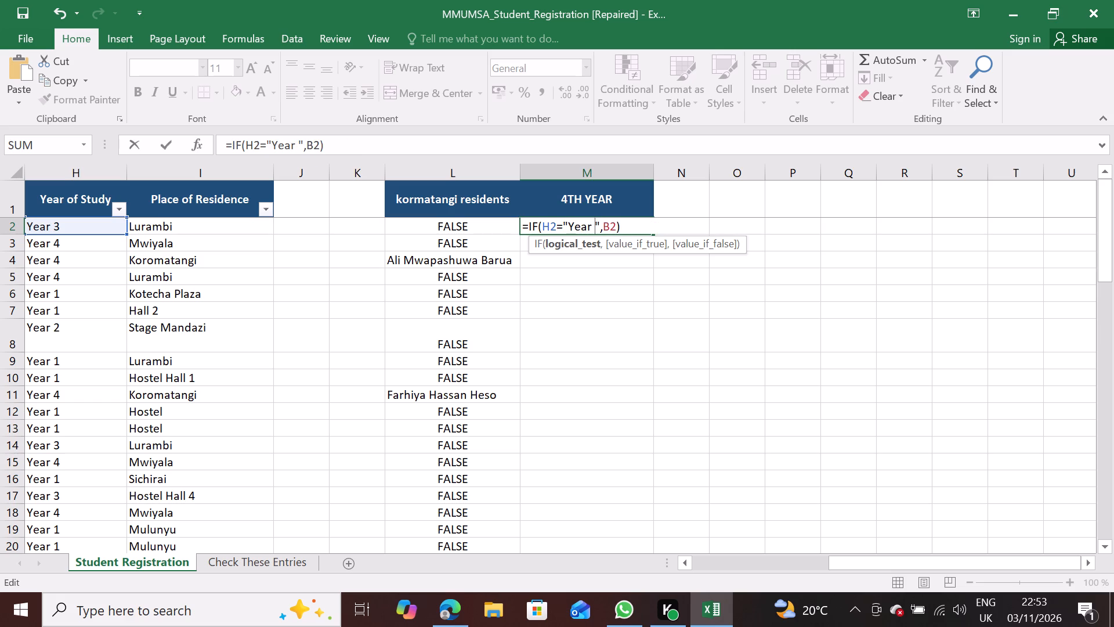
key("4")
key("Return")
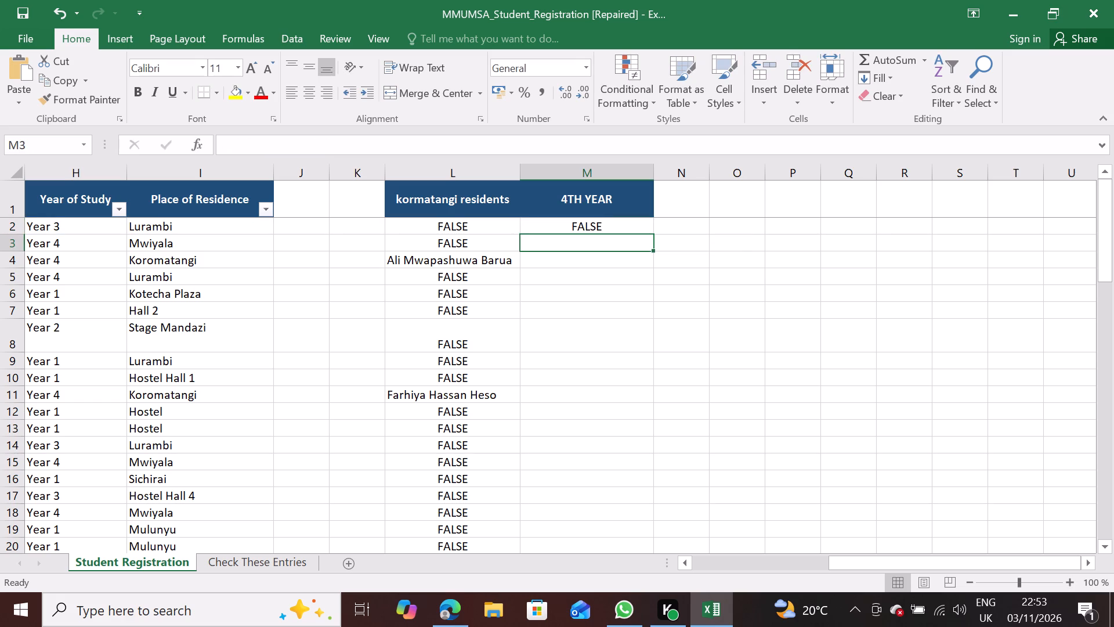
Fill the cell M2 formula down the 4TH YEAR column through row 67, the last student row.
left_click(625, 228)
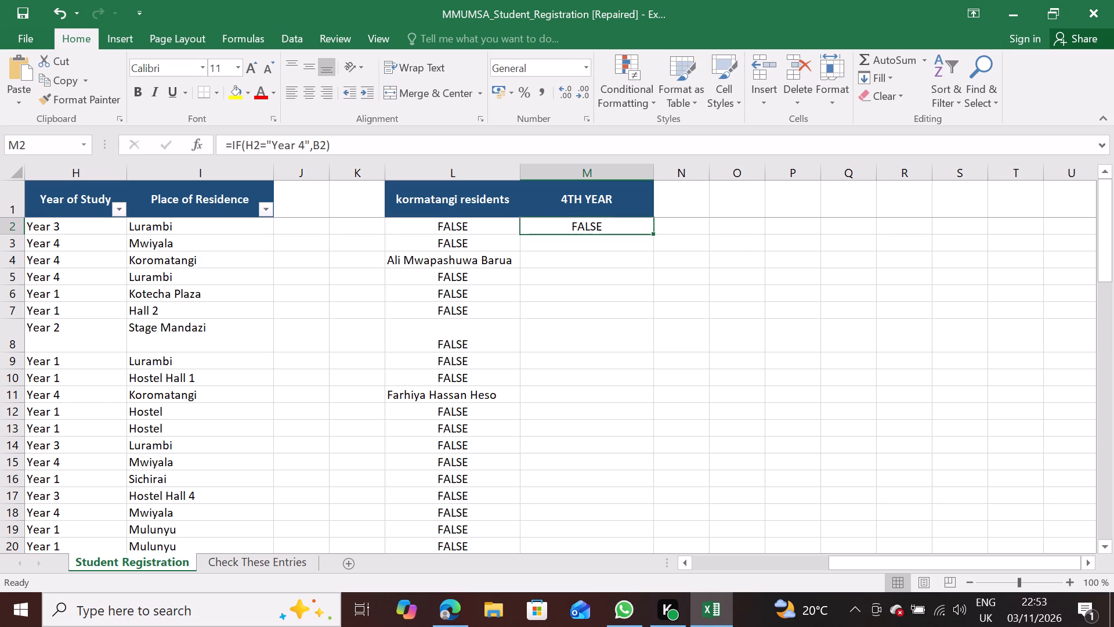
left_click_drag(654, 232, 652, 308)
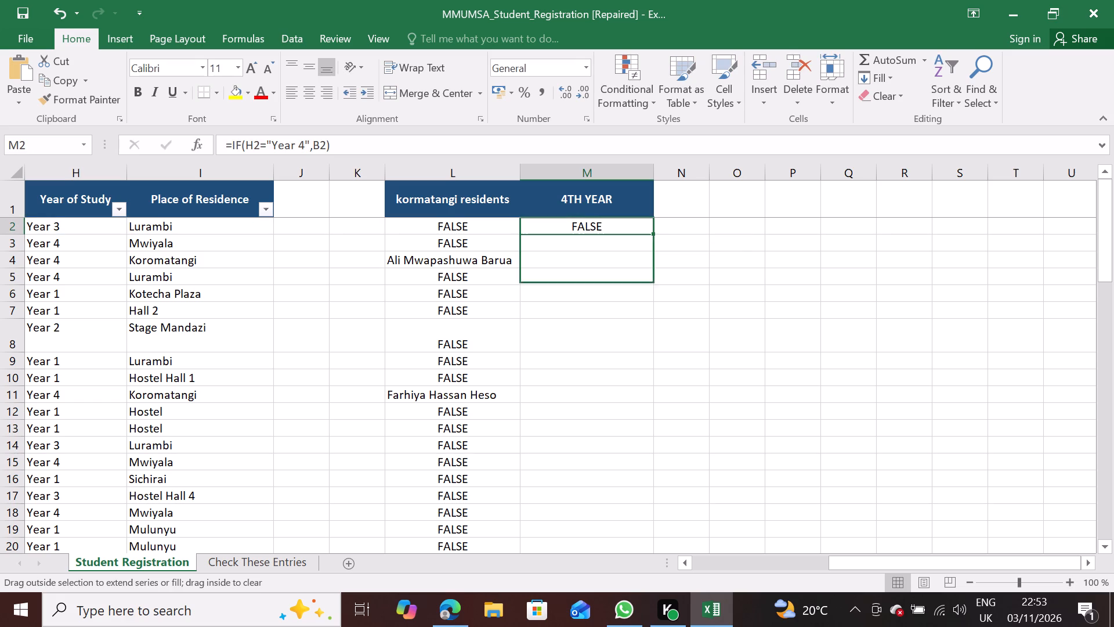
left_click_drag(652, 308, 638, 626)
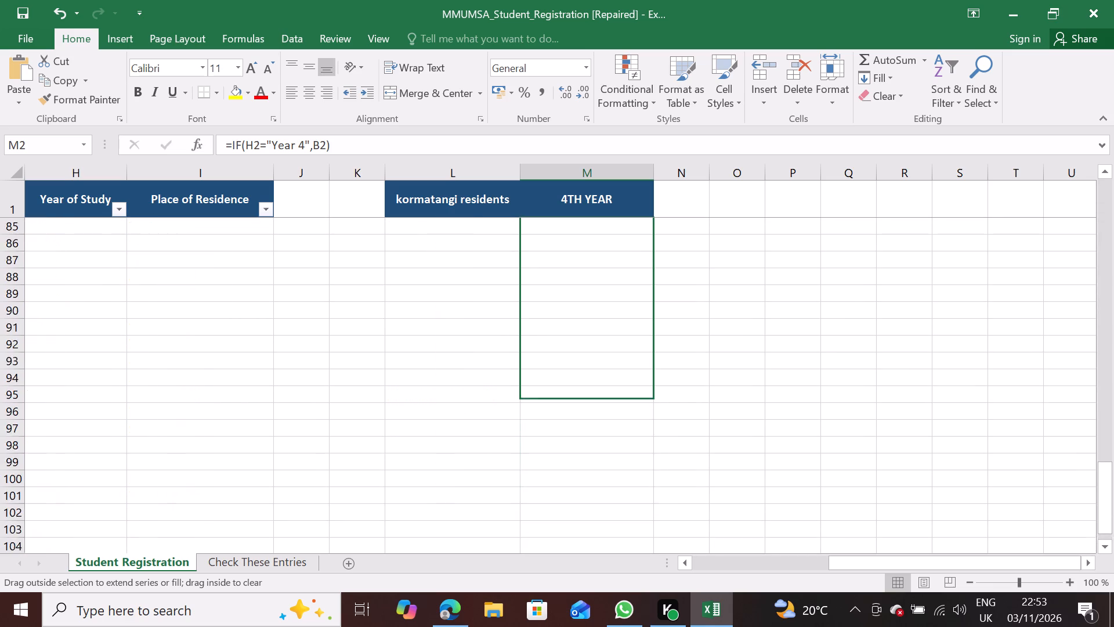
left_click_drag(638, 626, 643, 100)
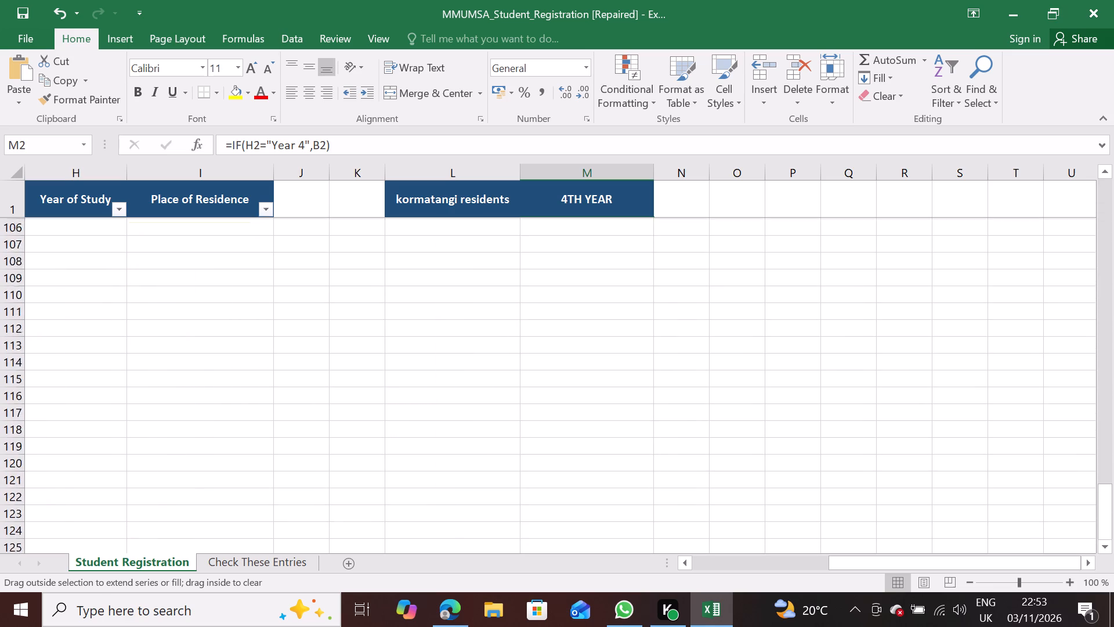
left_click_drag(643, 100, 642, 64)
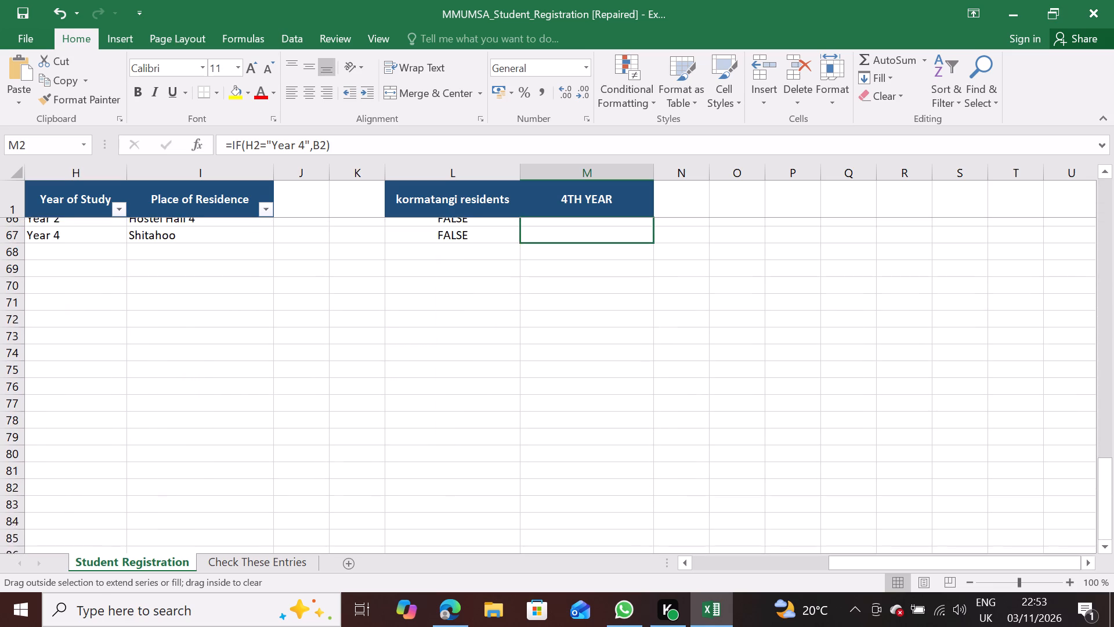
left_click_drag(642, 64, 602, 516)
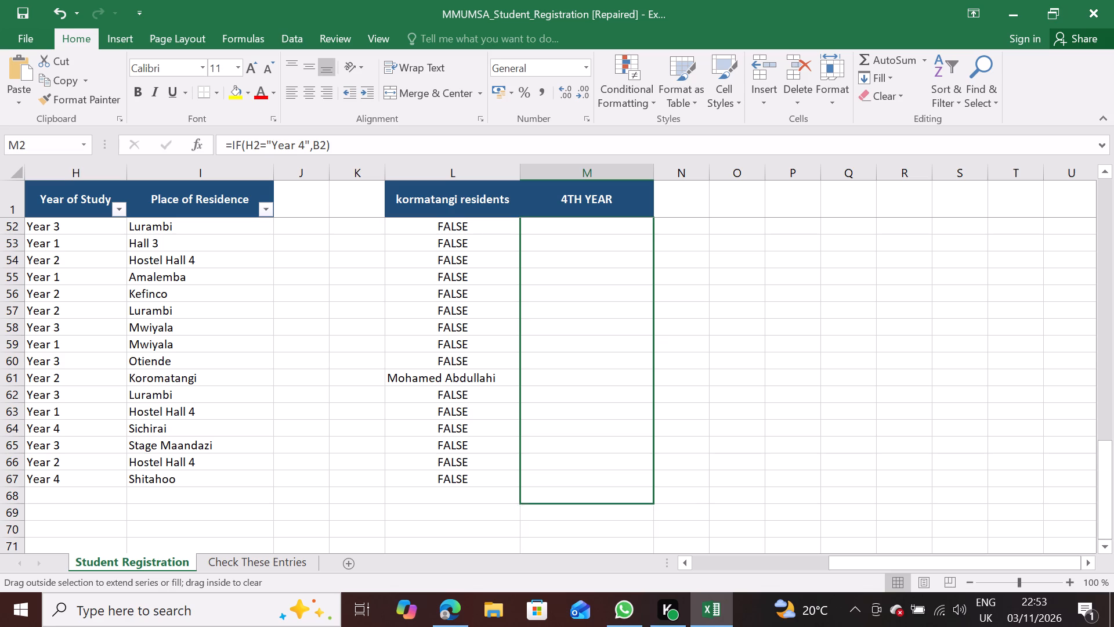
left_click_drag(602, 516, 606, 484)
Examine the filled 4TH YEAR column against the Year of Study column across the student rows.
scroll(632, 379, "up", 3)
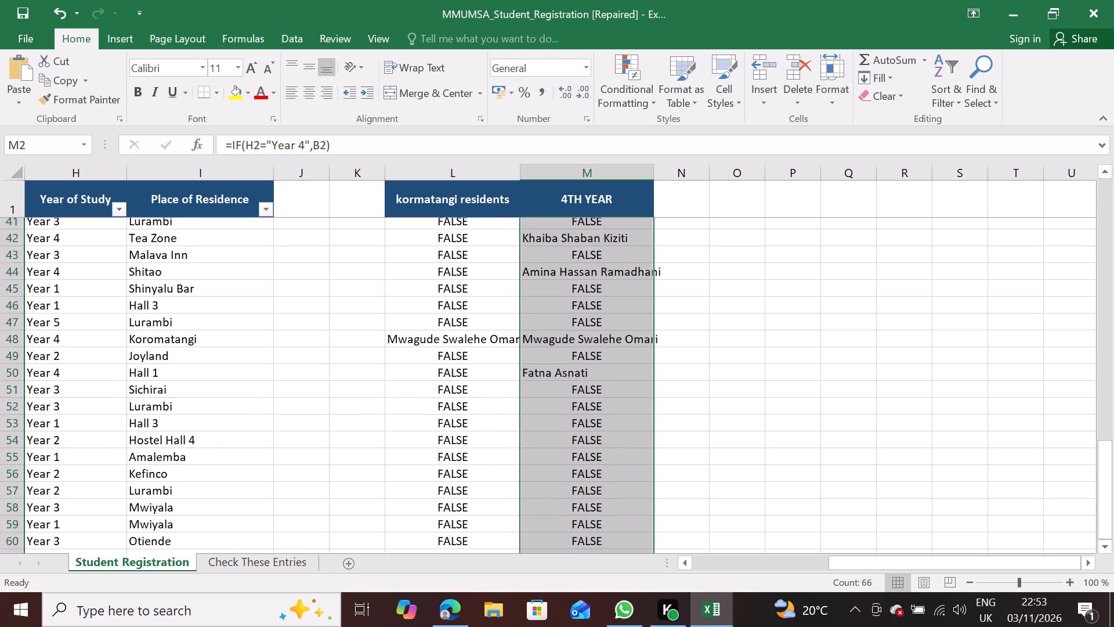
scroll(632, 379, "up", 13)
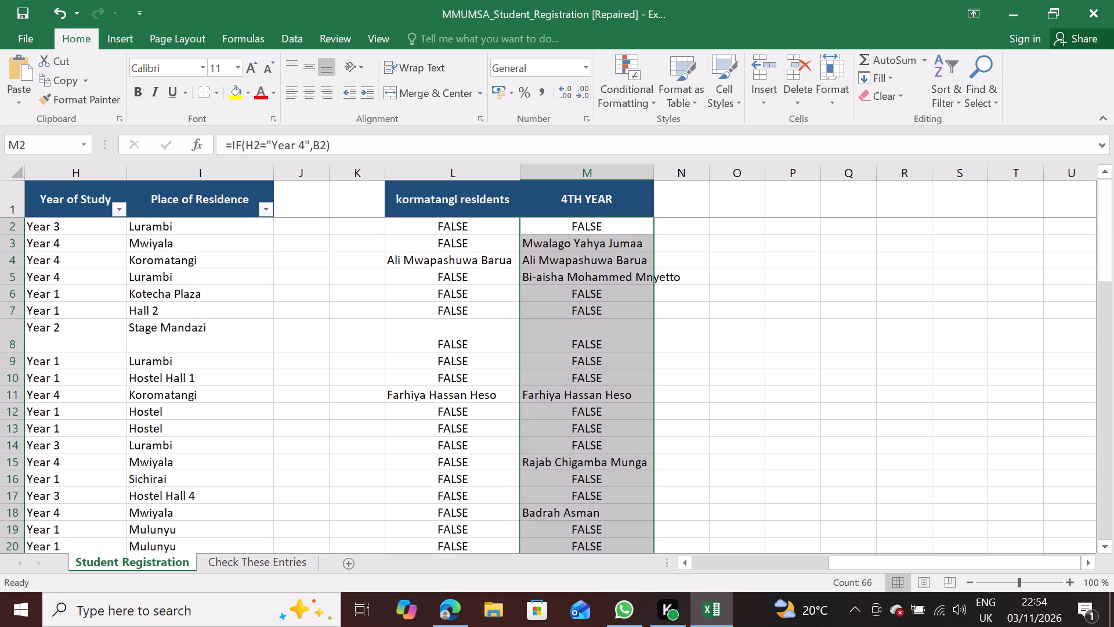
scroll(632, 379, "down", 5)
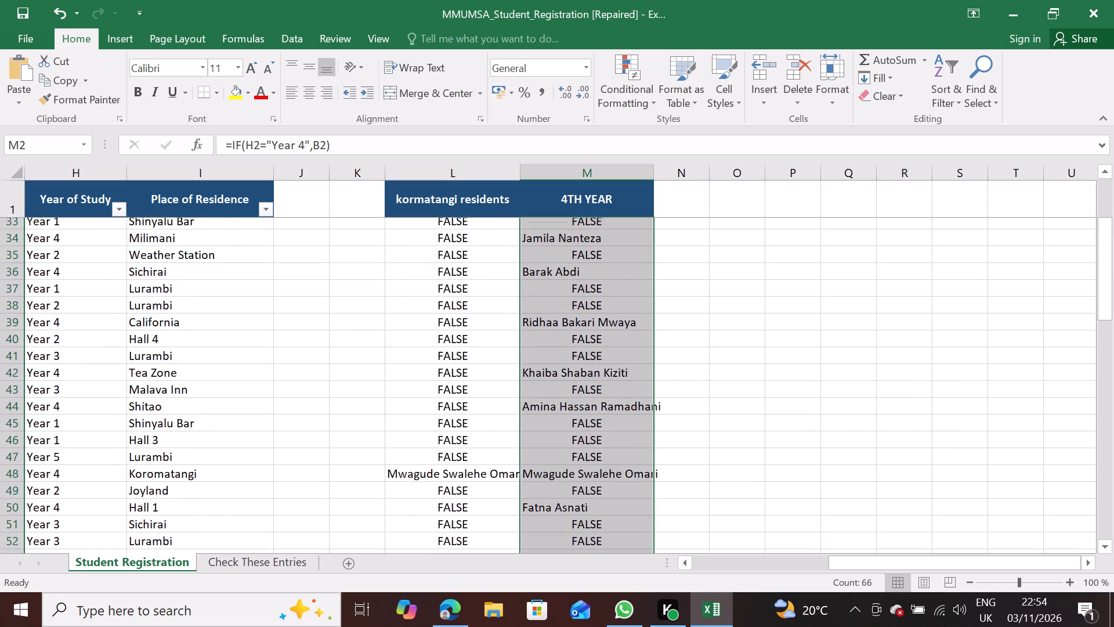
scroll(632, 379, "up", 2)
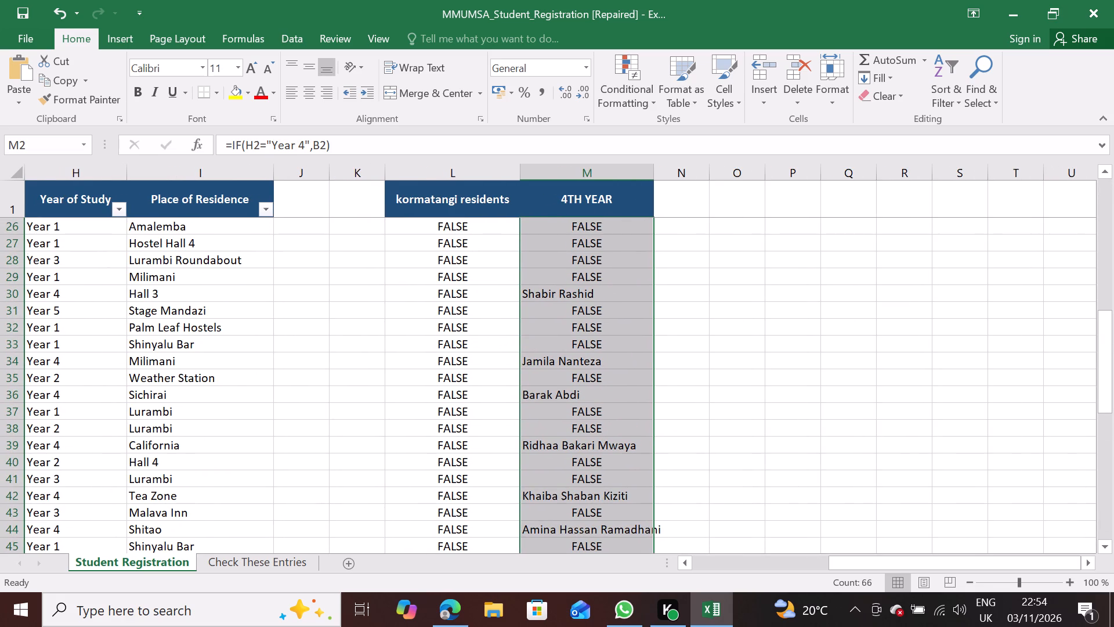
scroll(632, 381, "down", 2)
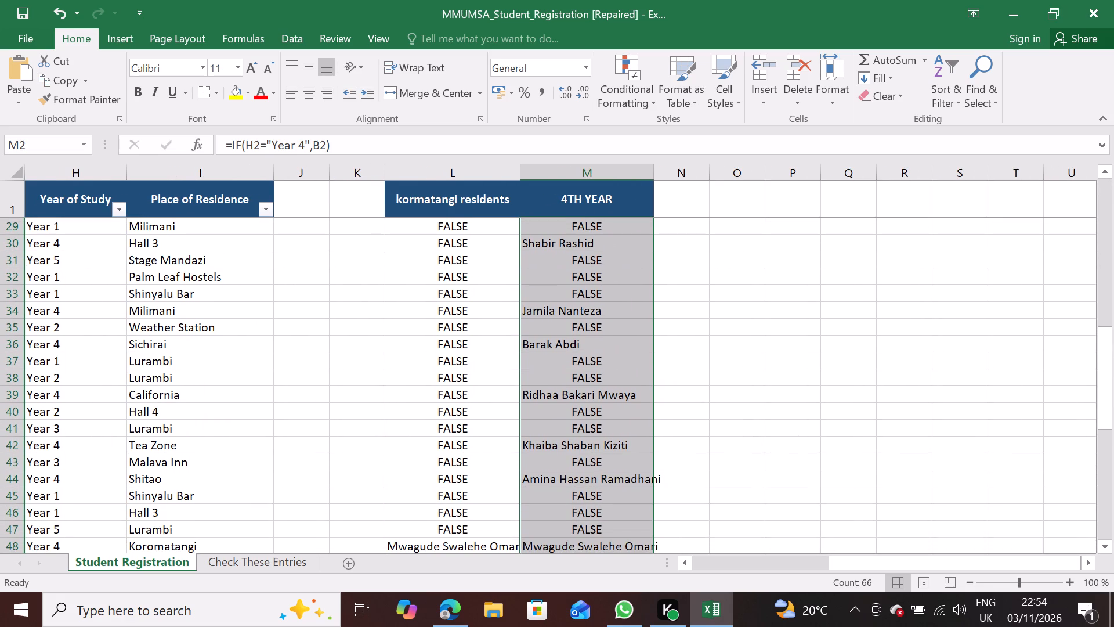
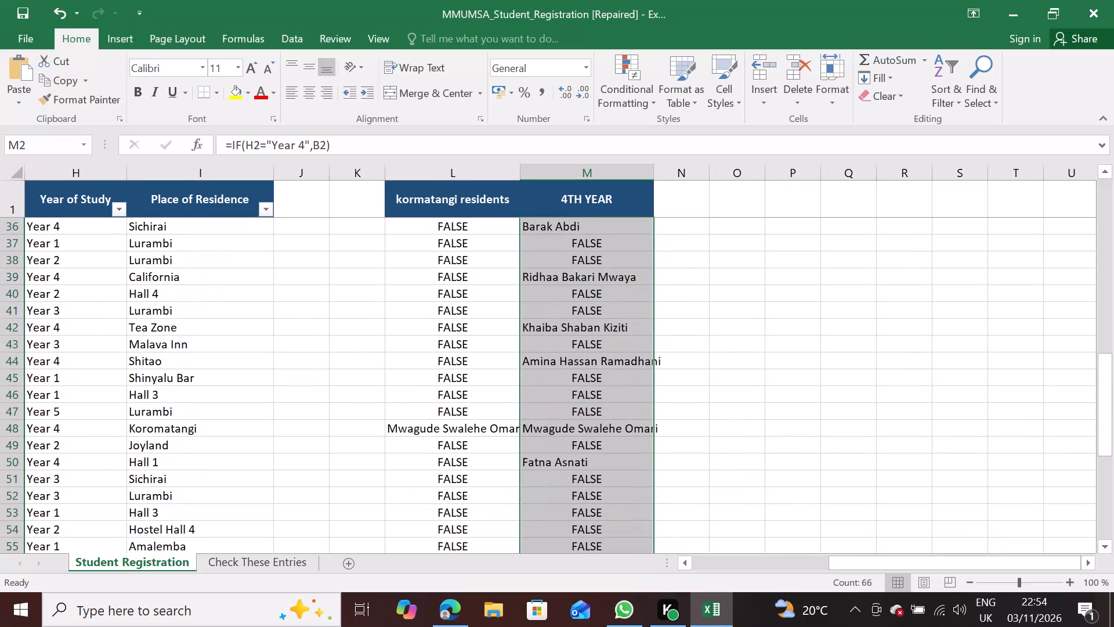
Check the kormatangi residents and 4TH YEAR columns against Year of Study and Place of Residence across all student rows.
scroll(632, 381, "down", 6)
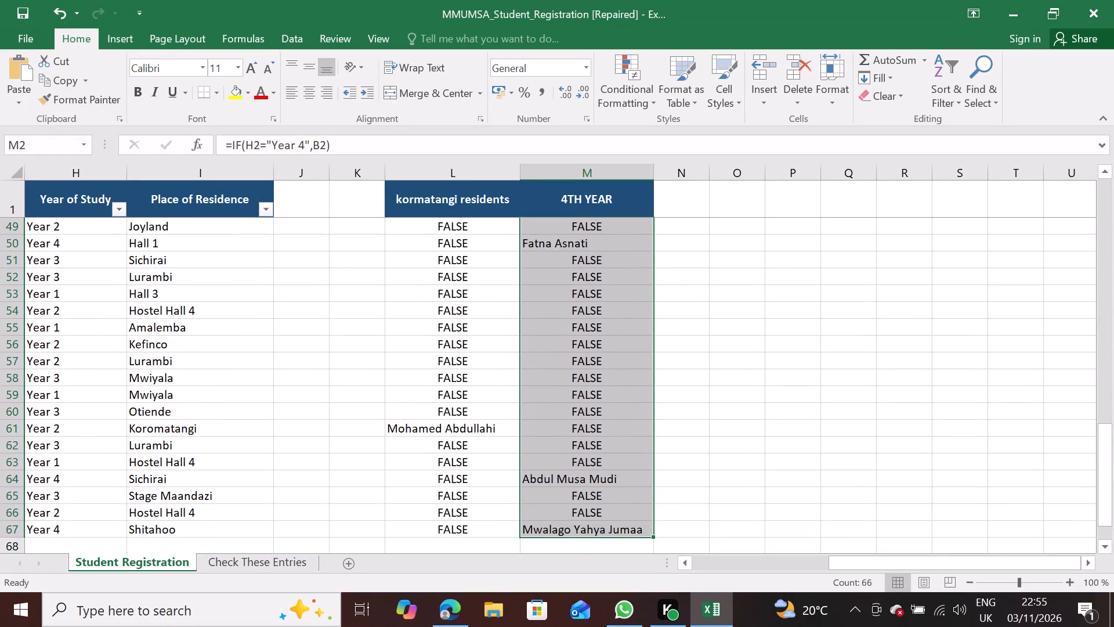
scroll(632, 381, "up", 5)
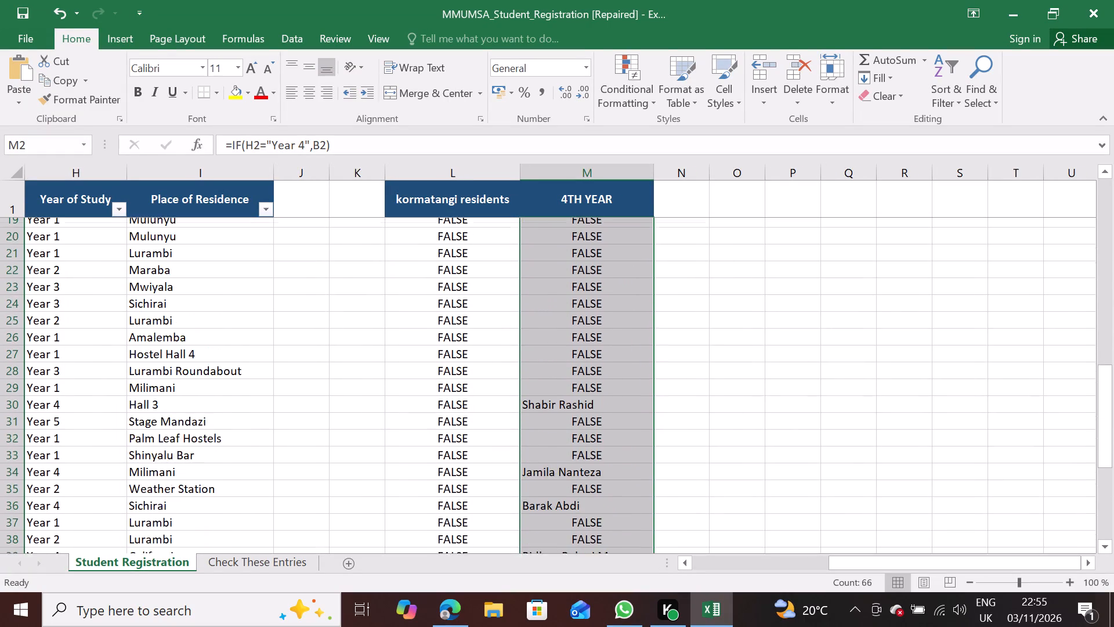
scroll(632, 381, "up", 3)
scroll(632, 381, "down", 4)
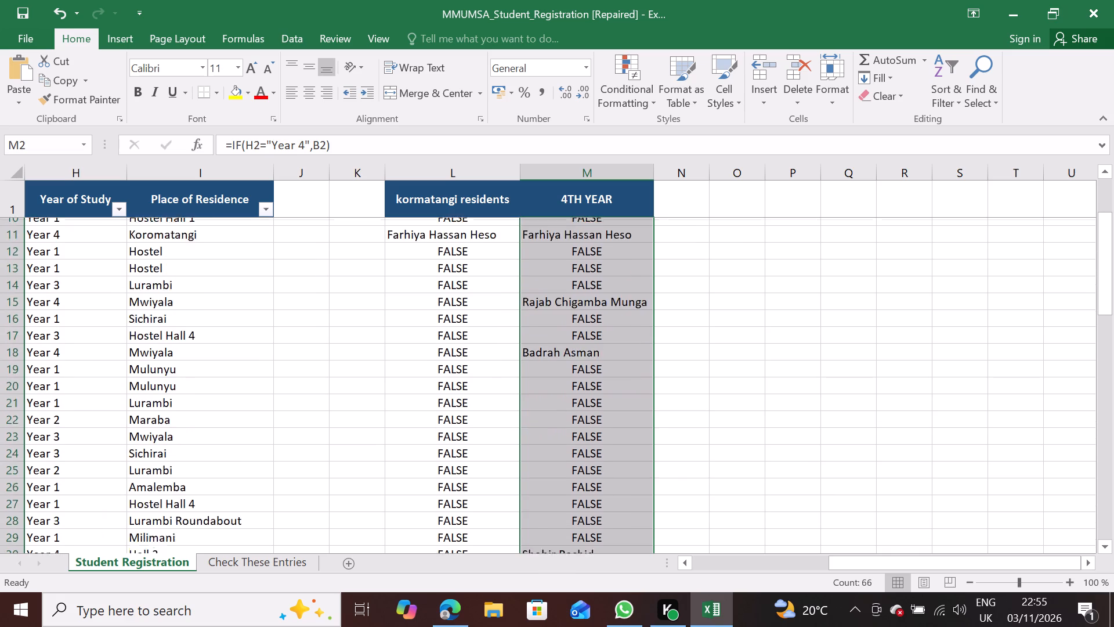
scroll(632, 381, "down", 6)
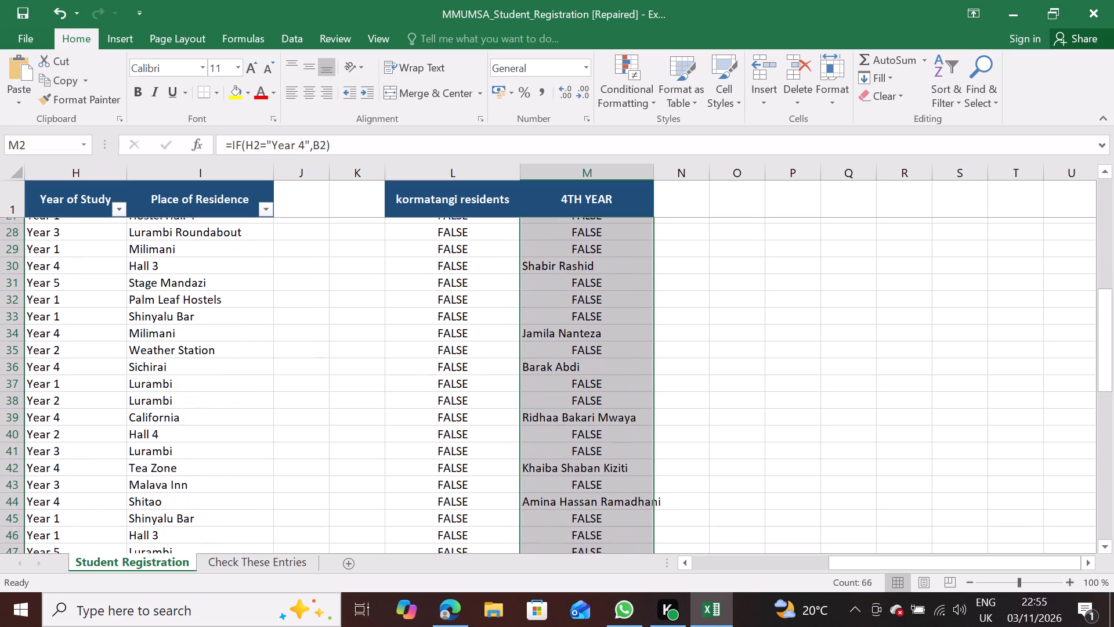
scroll(632, 381, "down", 4)
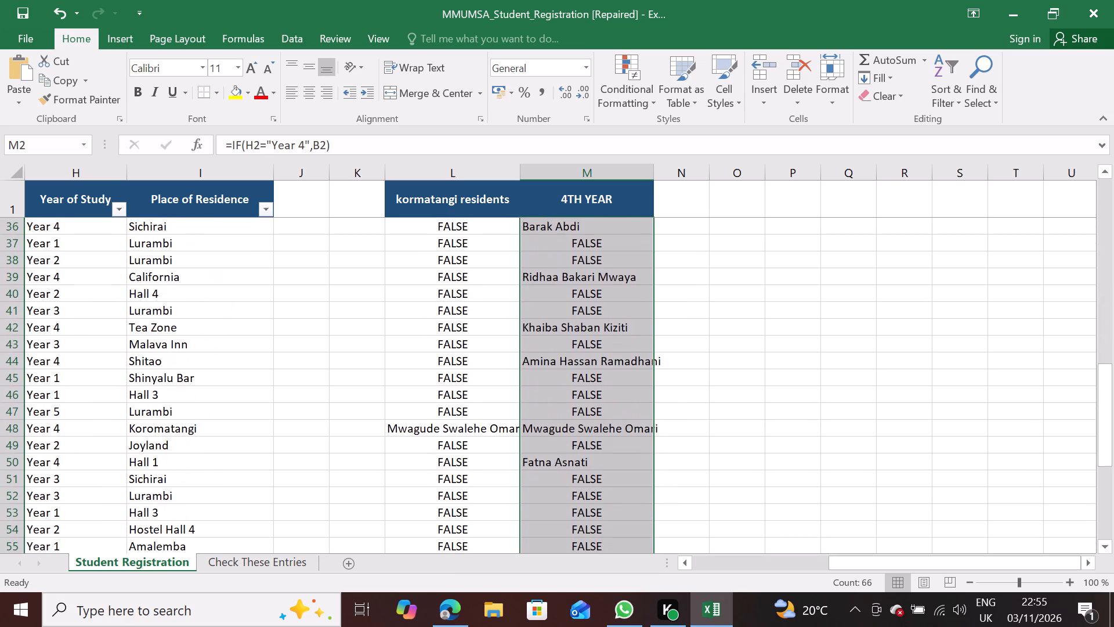
scroll(632, 381, "down", 2)
scroll(632, 381, "up", 2)
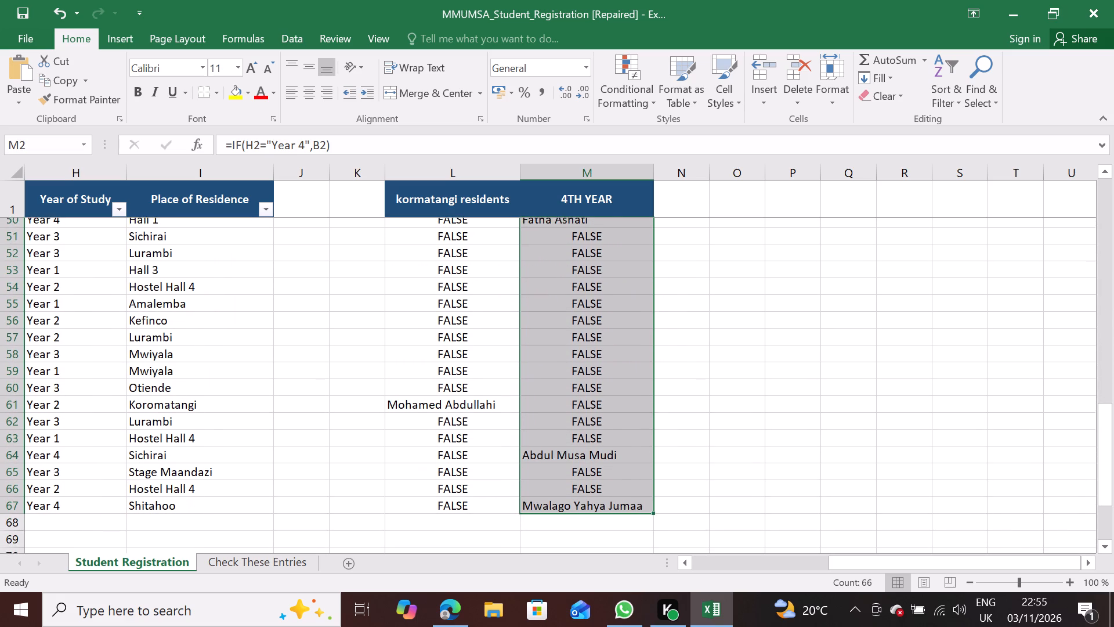
scroll(632, 381, "up", 1)
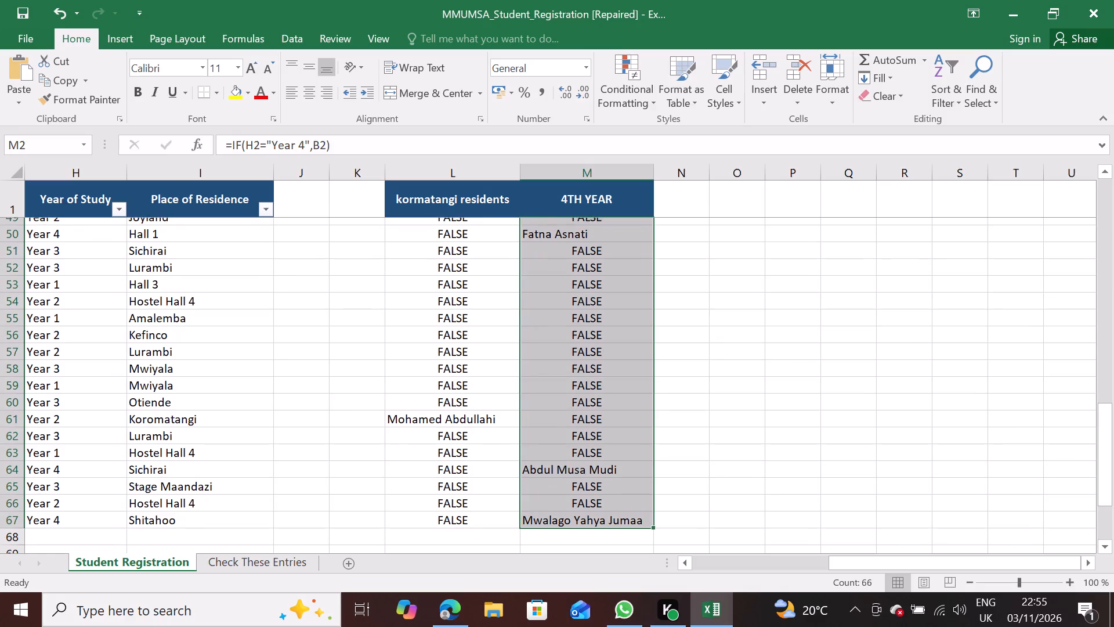
scroll(632, 381, "up", 1)
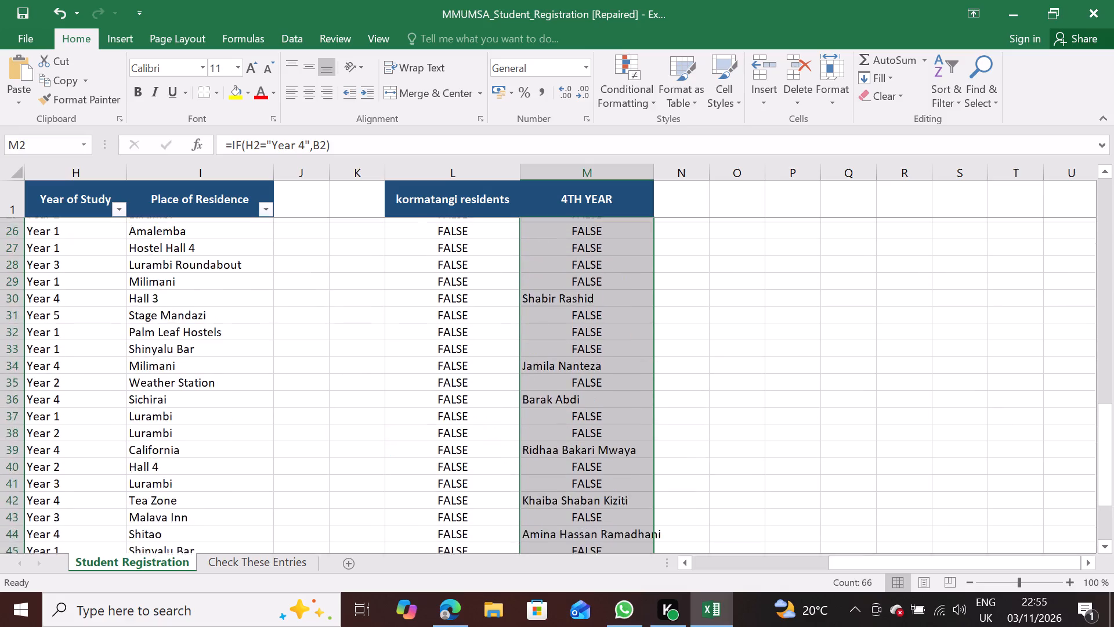
scroll(632, 381, "up", 4)
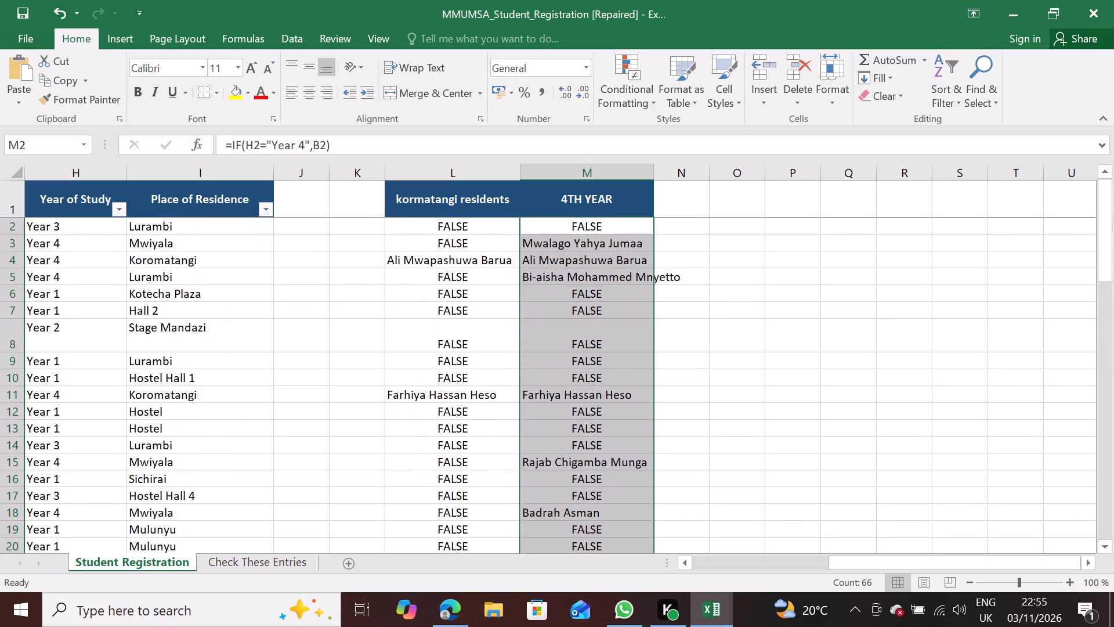
Look across the registration table's columns from Place of Residence back to Student Name for the first student rows.
scroll(418, 288, "right", 5)
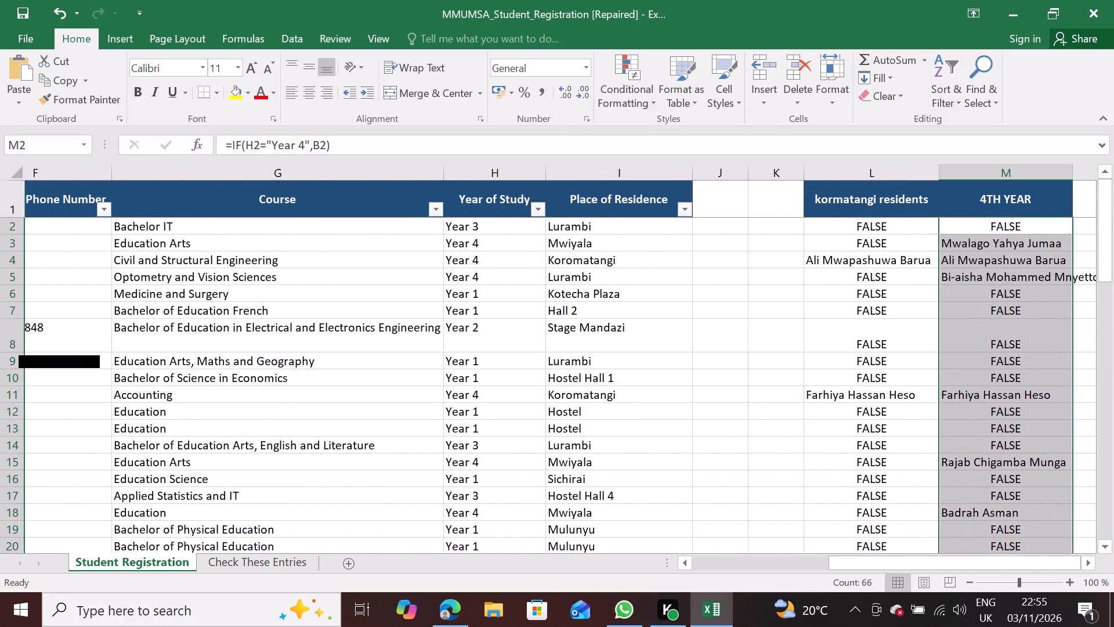
scroll(418, 288, "right", 2)
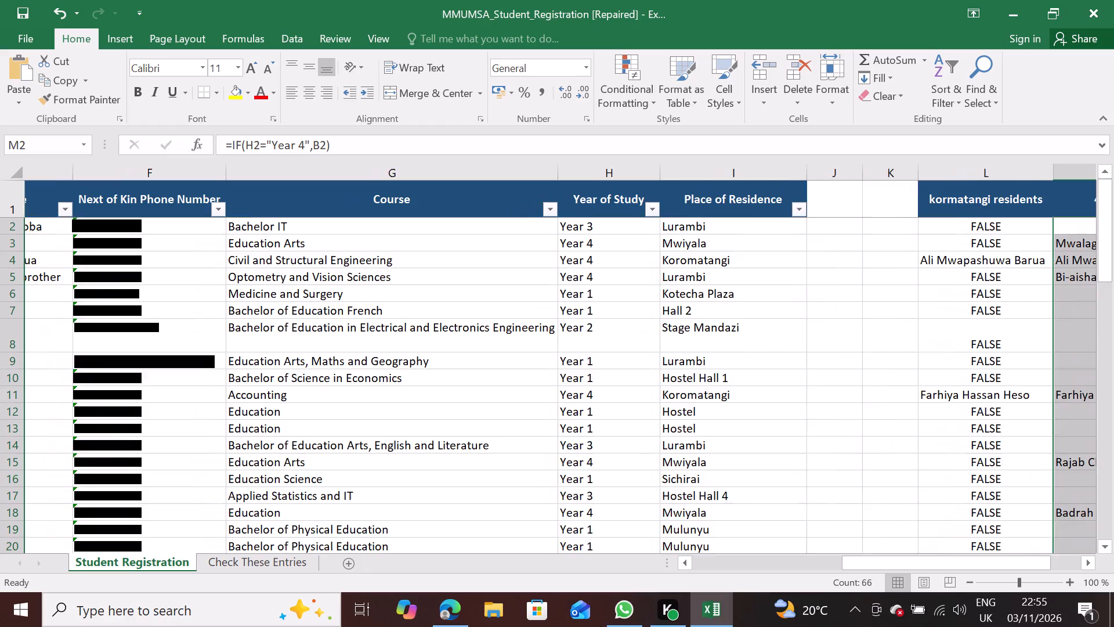
scroll(418, 288, "right", 1)
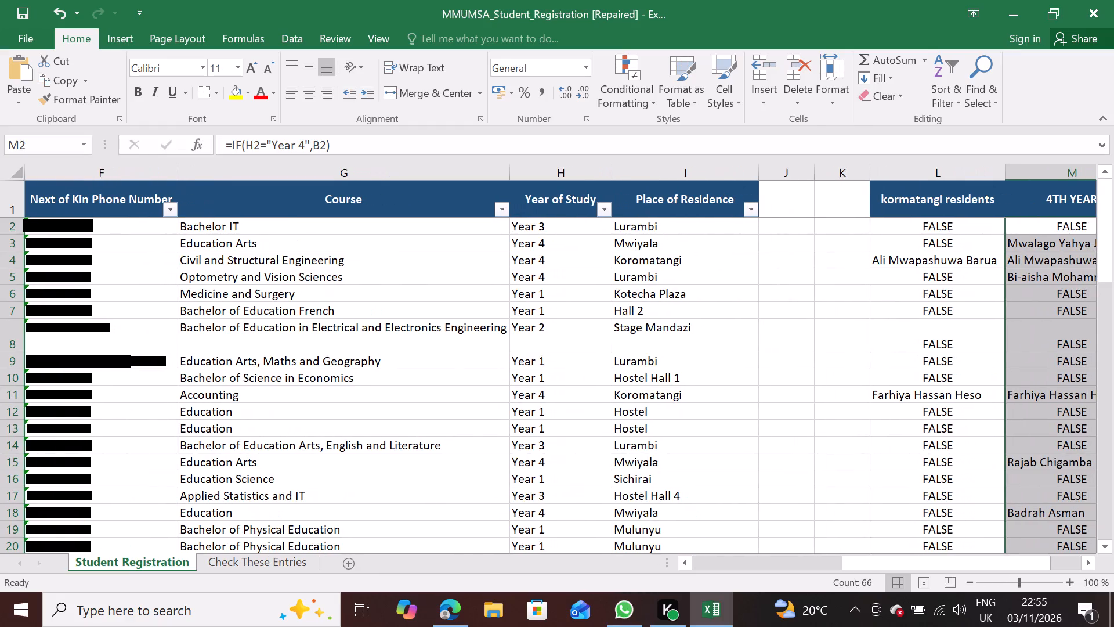
scroll(418, 288, "right", 2)
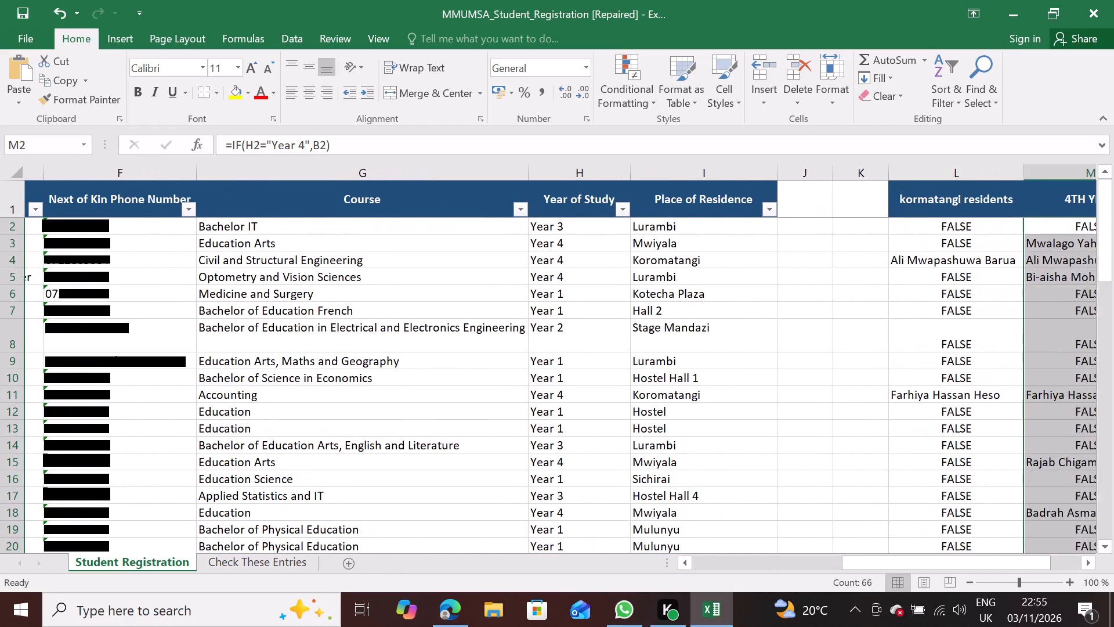
scroll(418, 288, "right", 6)
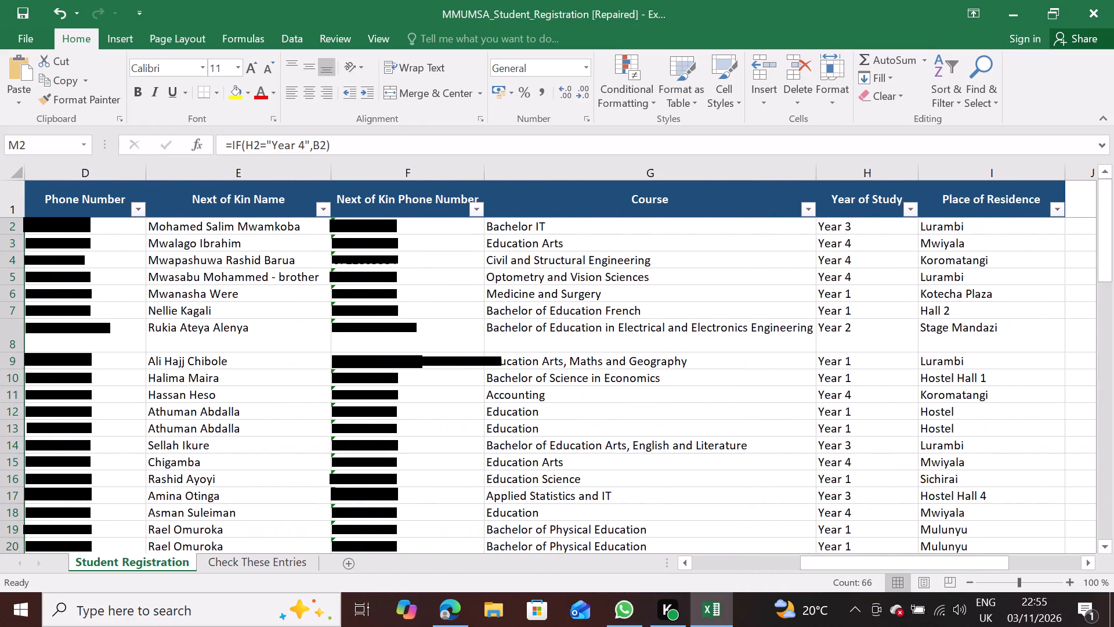
scroll(418, 288, "right", 6)
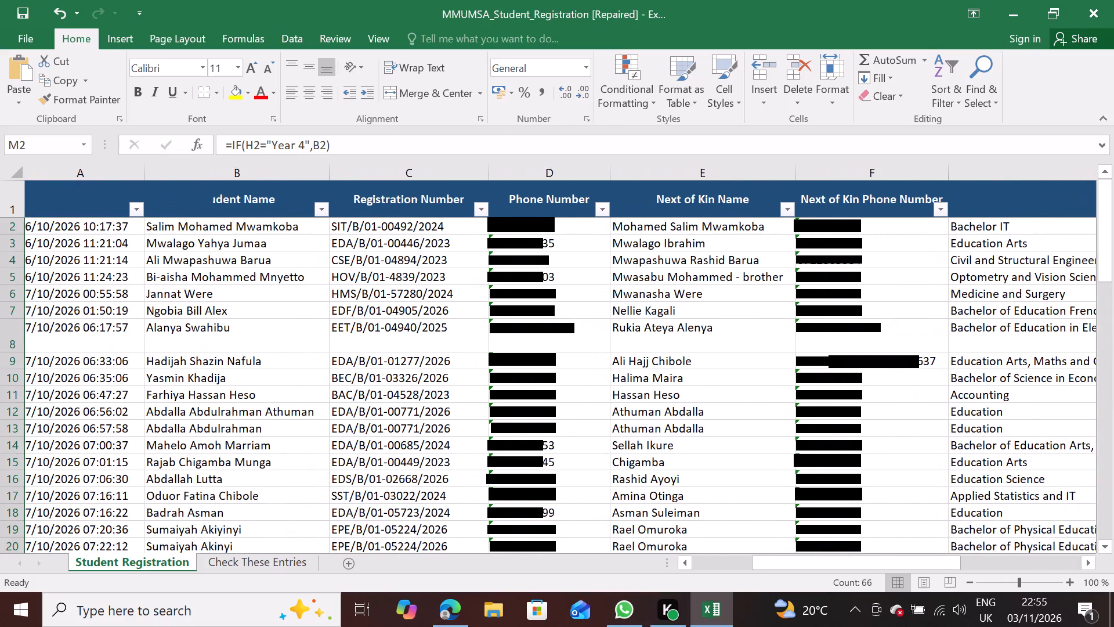
scroll(418, 288, "right", 3)
scroll(418, 288, "left", 2)
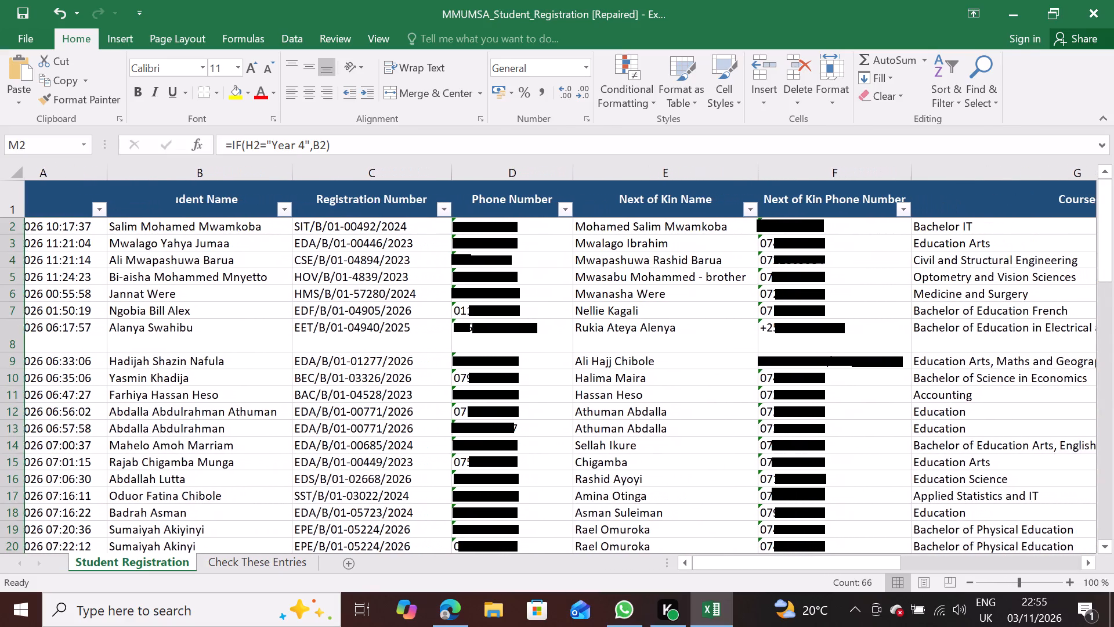
scroll(418, 288, "left", 6)
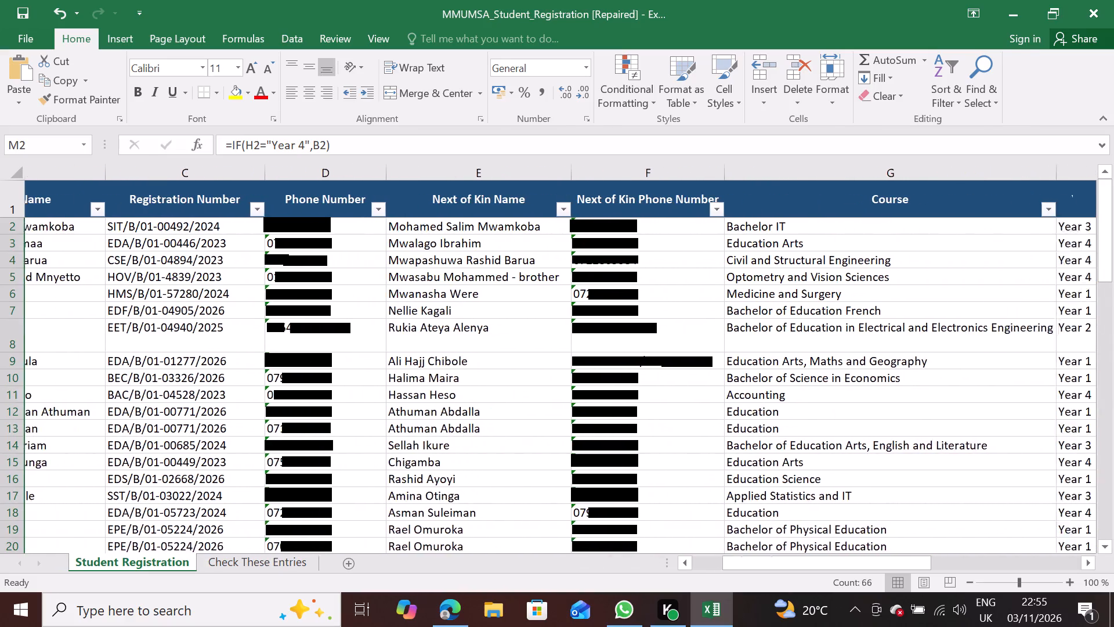
scroll(711, 341, "left", 2)
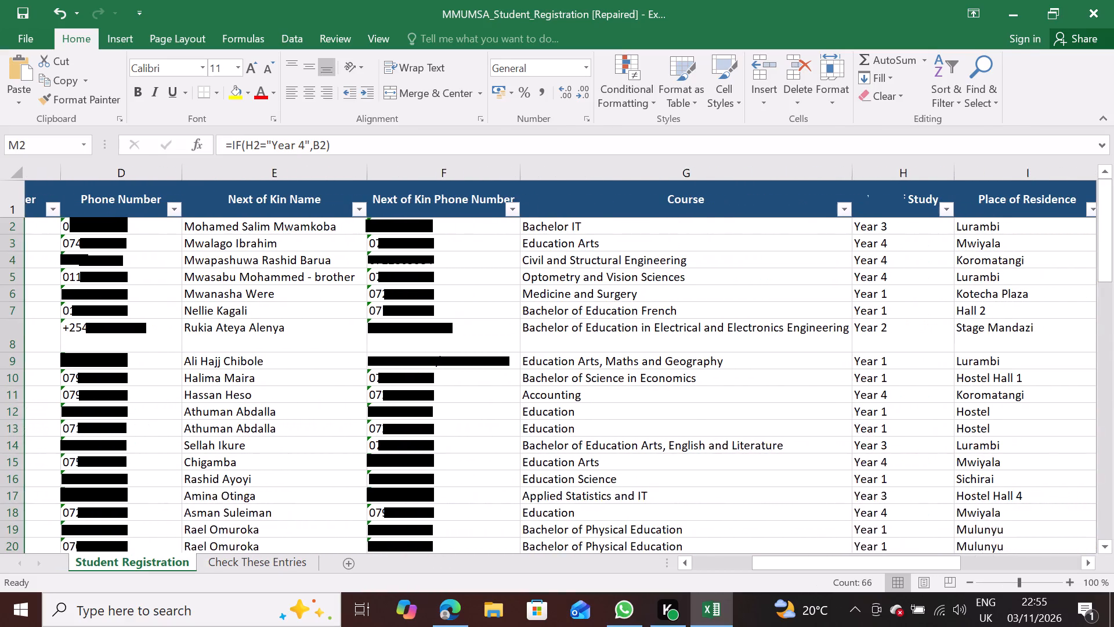
Examine the Course, Year of Study and Place of Residence entries further down the student rows.
scroll(725, 291, "down", 2)
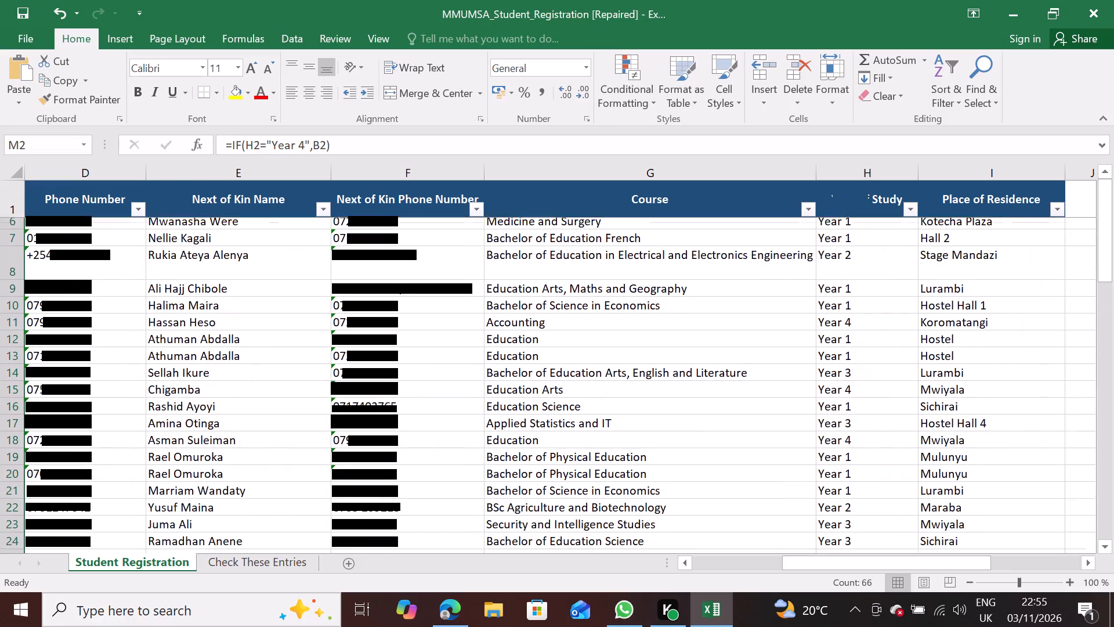
scroll(725, 291, "down", 3)
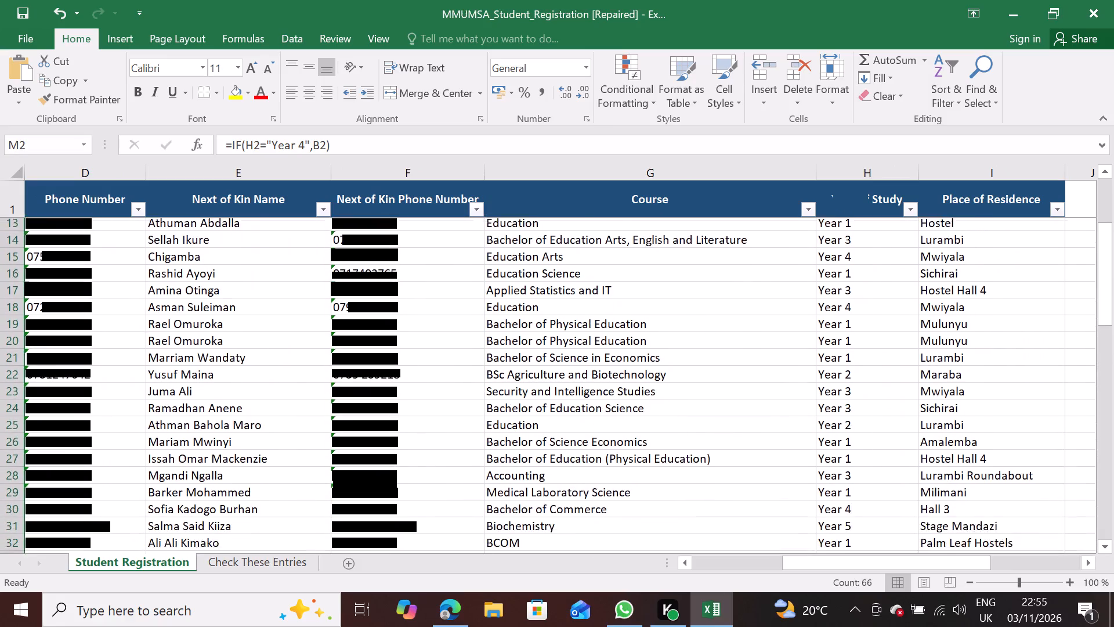
scroll(725, 291, "down", 2)
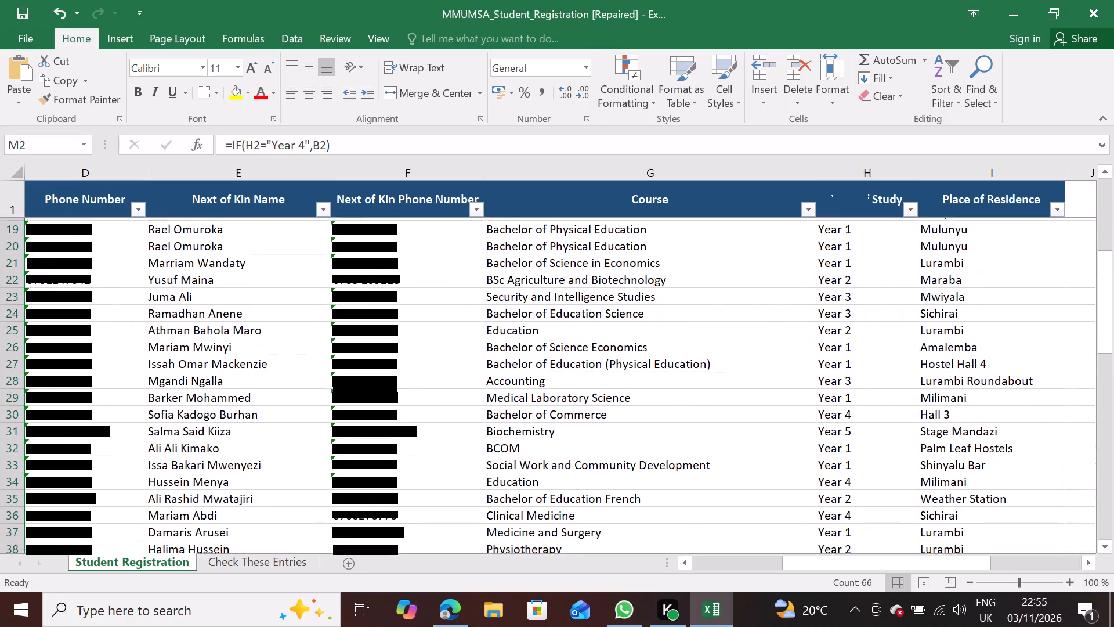
scroll(725, 291, "down", 2)
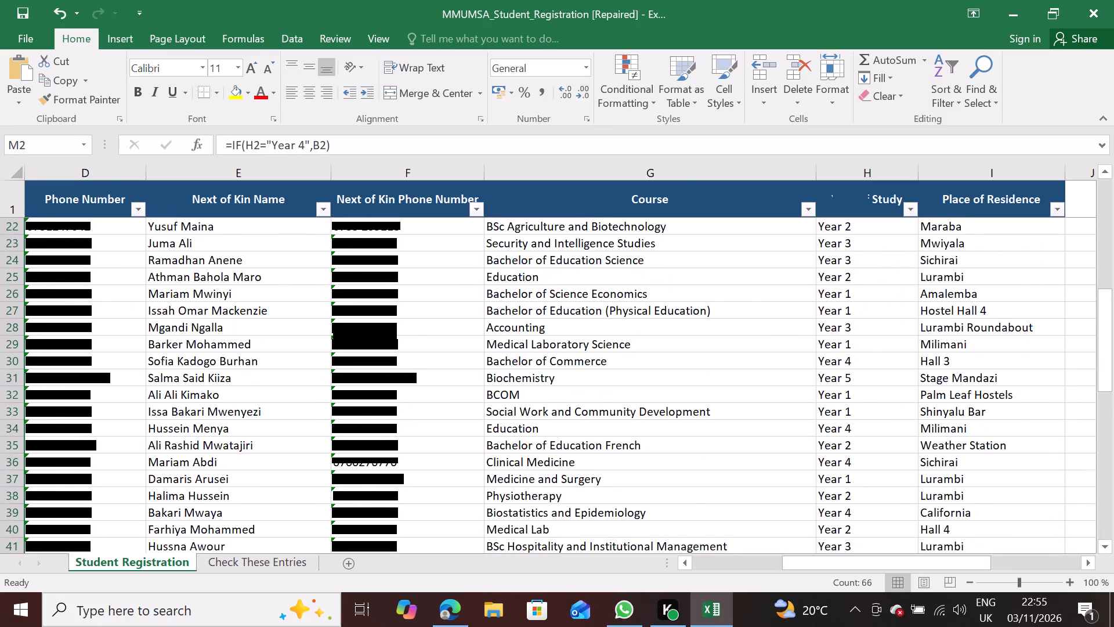